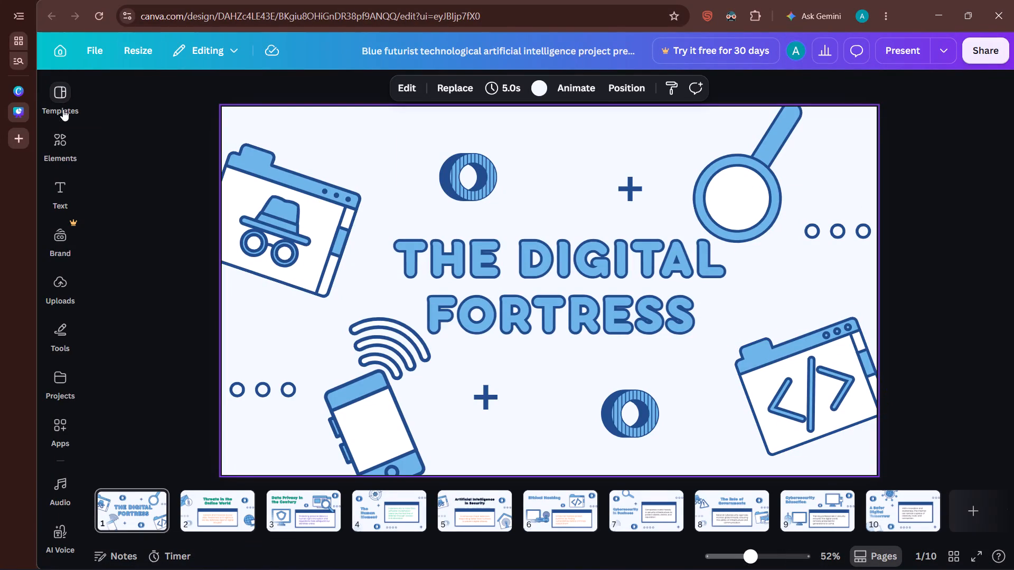
# Show the presentation templates and add a blank page 11 at the end of the presentation.
pyautogui.click(225, 500)
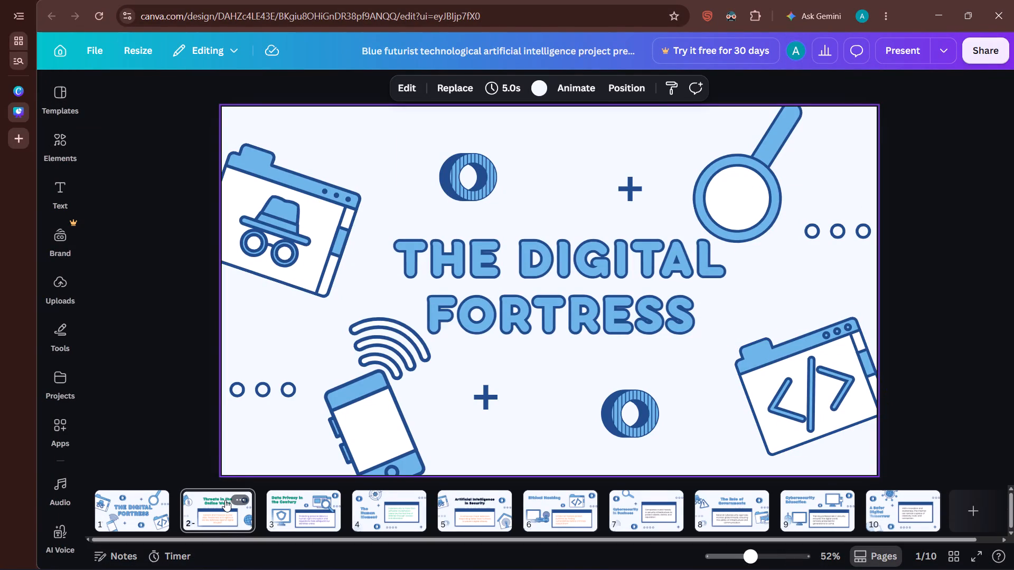
pyautogui.click(60, 81)
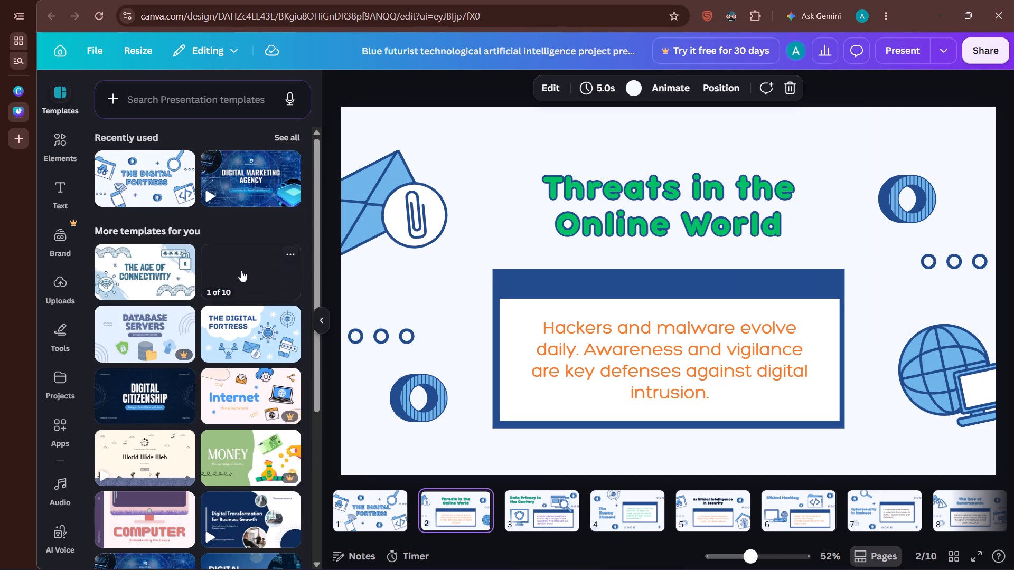
pyautogui.hscroll(-2, 758, 513)
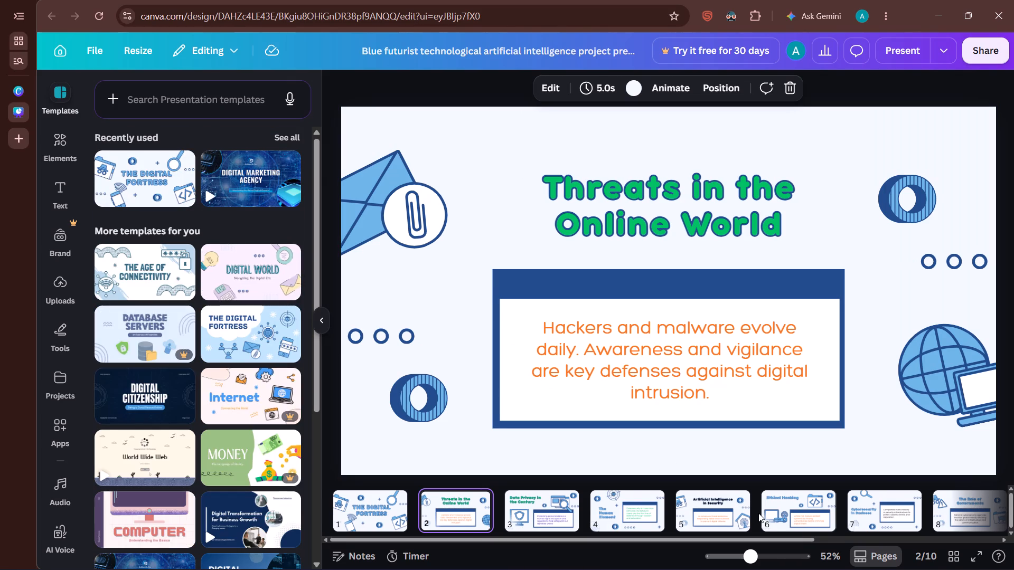
pyautogui.hscroll(-10, 758, 513)
pyautogui.click(966, 502)
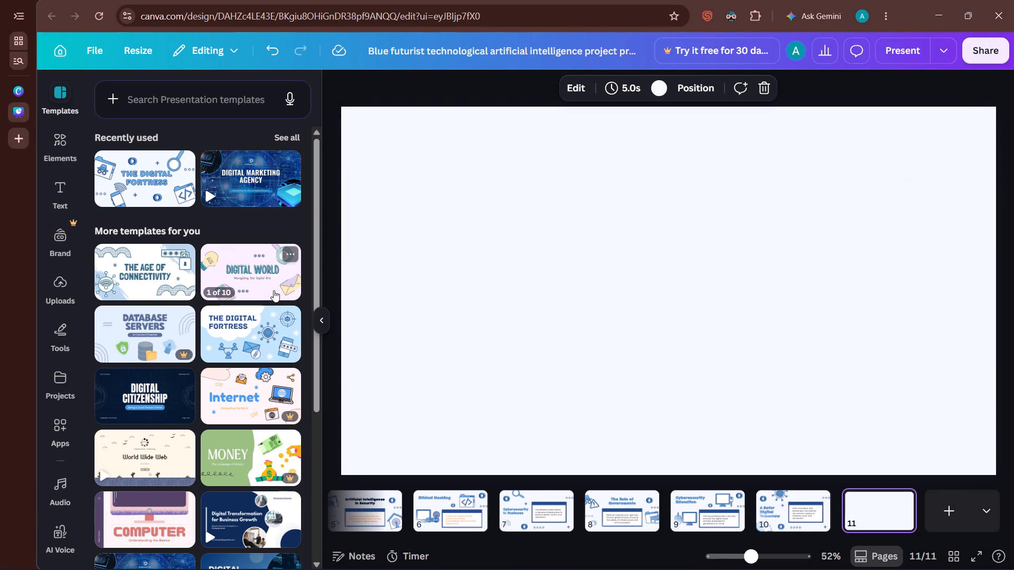
# Apply the cover page of the "White Illustrated playful Cybersecurity for Children Presentation" template to the blank page 11.
pyautogui.scroll(-2, 255, 298)
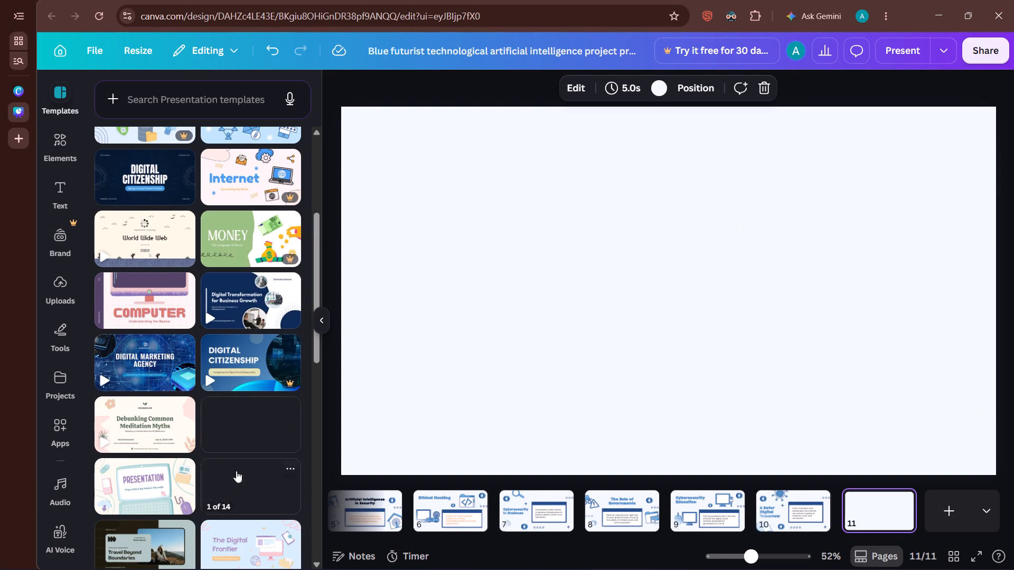
pyautogui.click(236, 471)
pyautogui.click(142, 255)
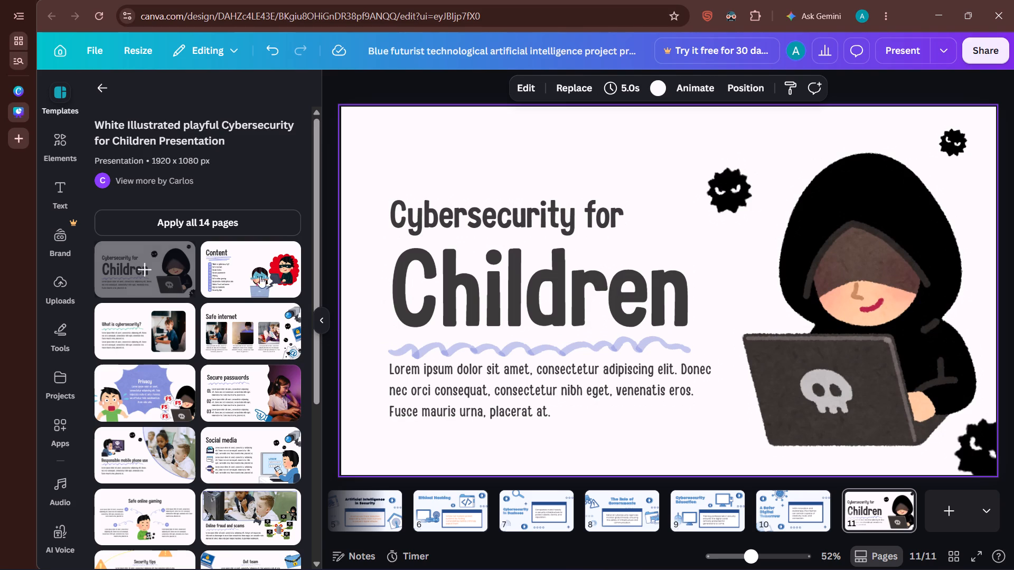
# Delete the Lorem ipsum paragraph below the title on page 11.
pyautogui.click(477, 377)
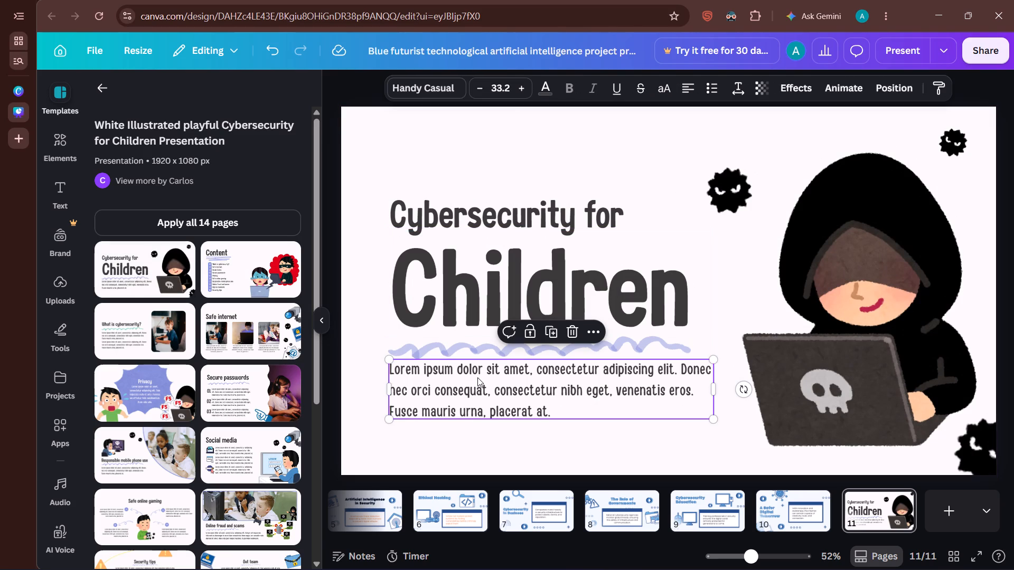
pyautogui.click(572, 331)
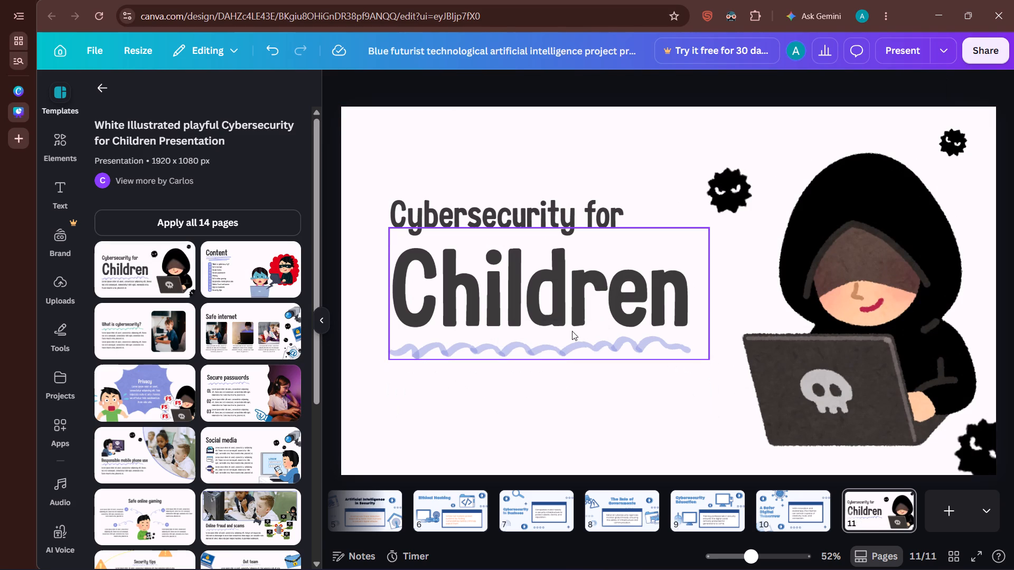
# Duplicate the wavy underline and place the copy above "Cybersecurity for", aligned with the original line.
pyautogui.click(581, 344)
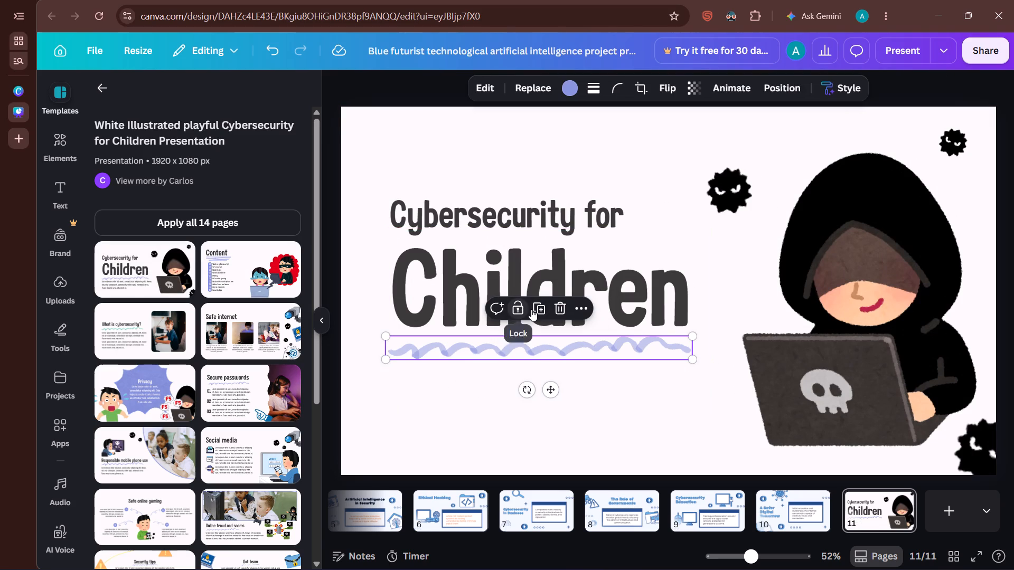
pyautogui.click(534, 309)
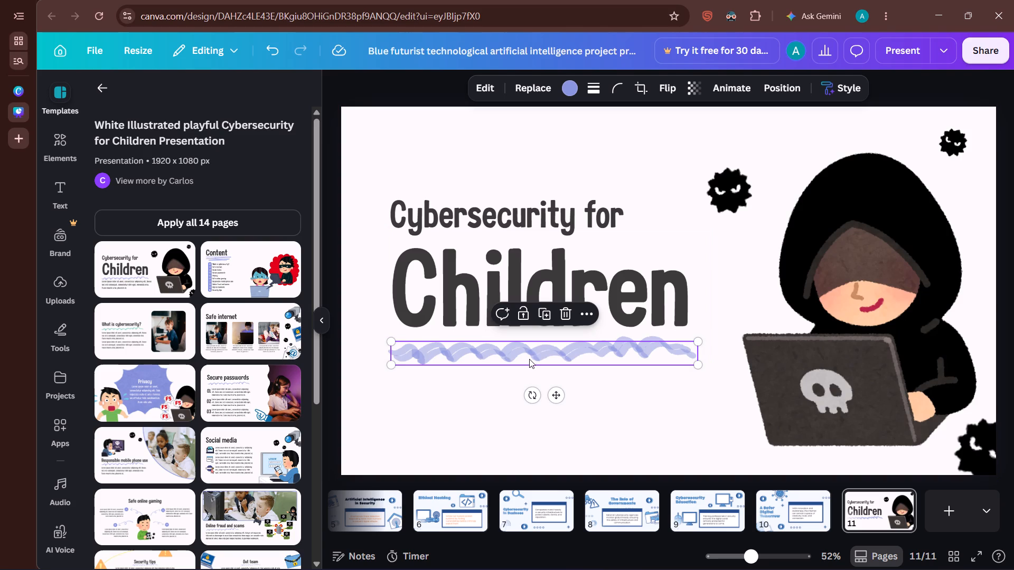
pyautogui.click(527, 358)
pyautogui.moveTo(527, 358); pyautogui.dragTo(525, 184)
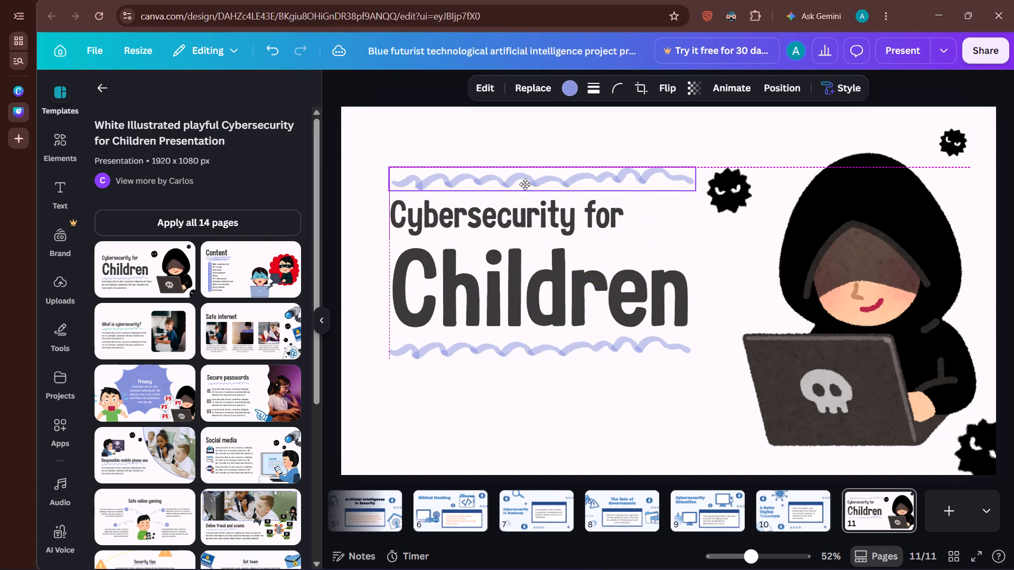
pyautogui.moveTo(525, 184); pyautogui.dragTo(515, 189)
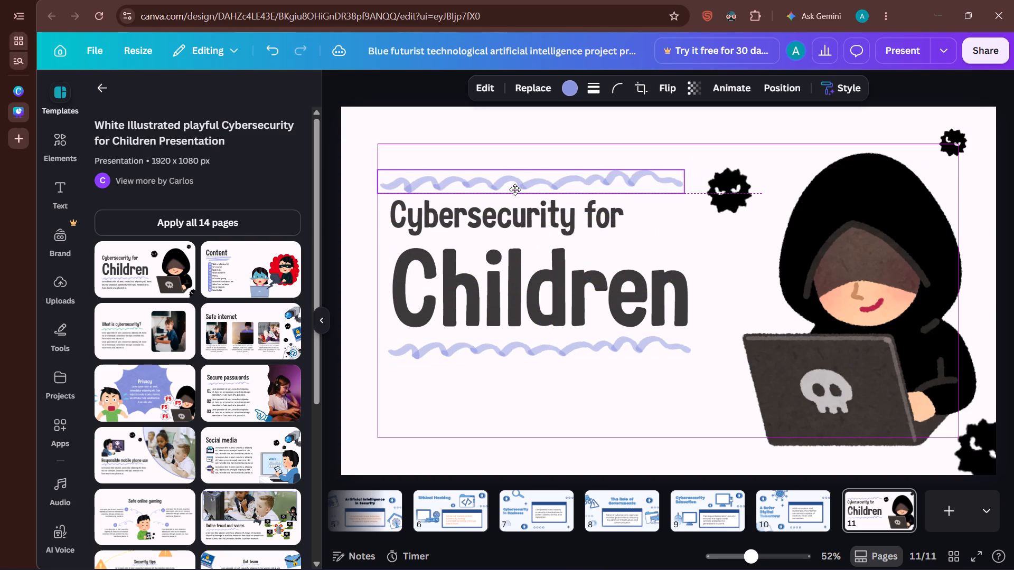
pyautogui.moveTo(515, 189); pyautogui.dragTo(519, 194)
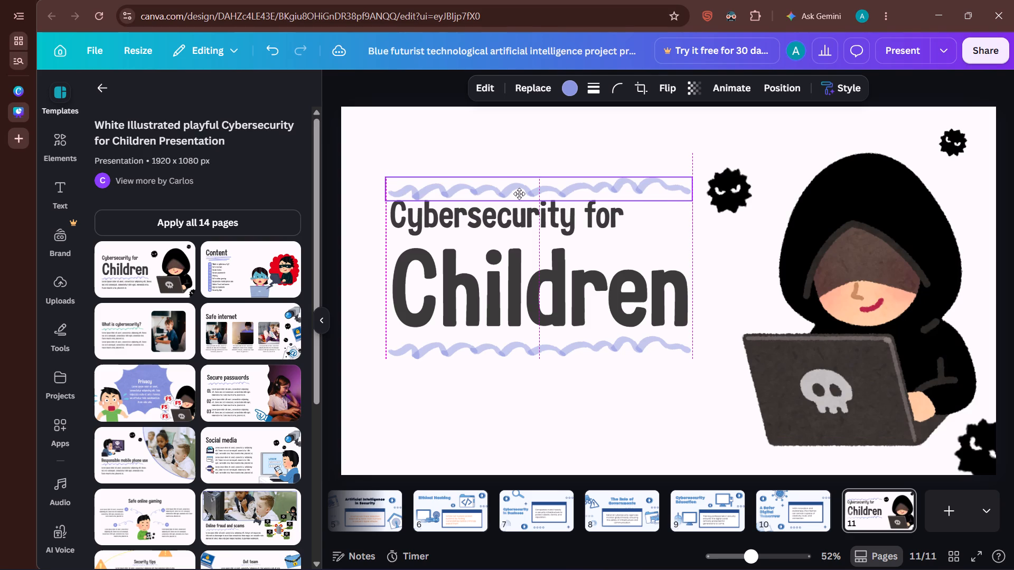
pyautogui.moveTo(519, 194); pyautogui.dragTo(523, 184)
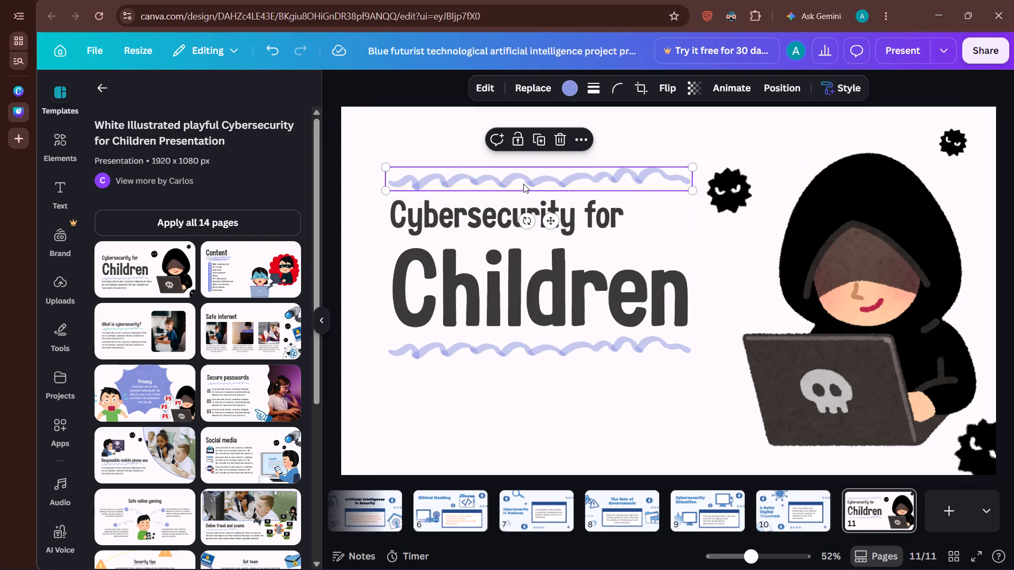
# Recolour both wavy lines, above and below the title, to light turquoise from the default solid colours.
pyautogui.click(564, 97)
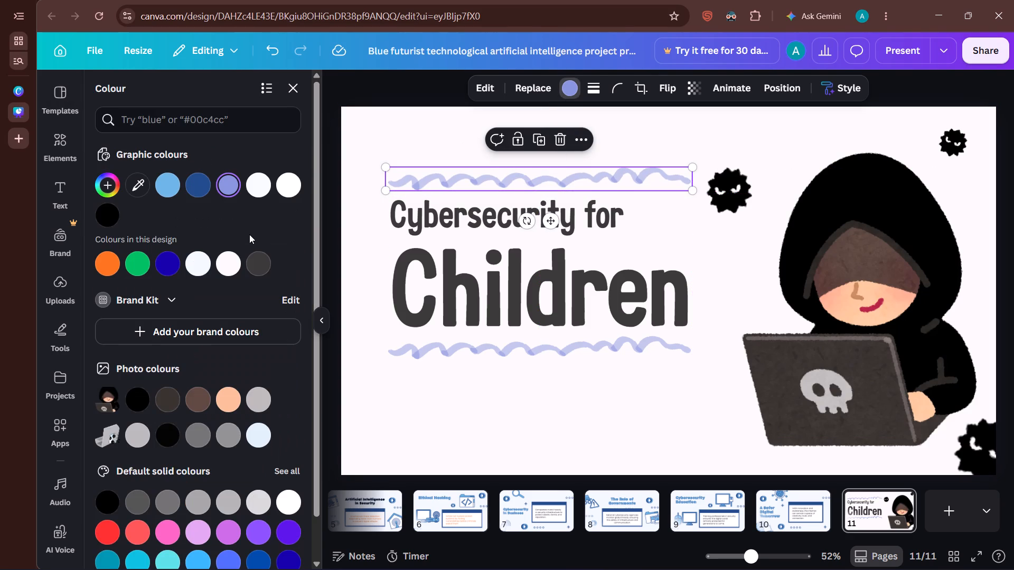
pyautogui.scroll(-1, 284, 541)
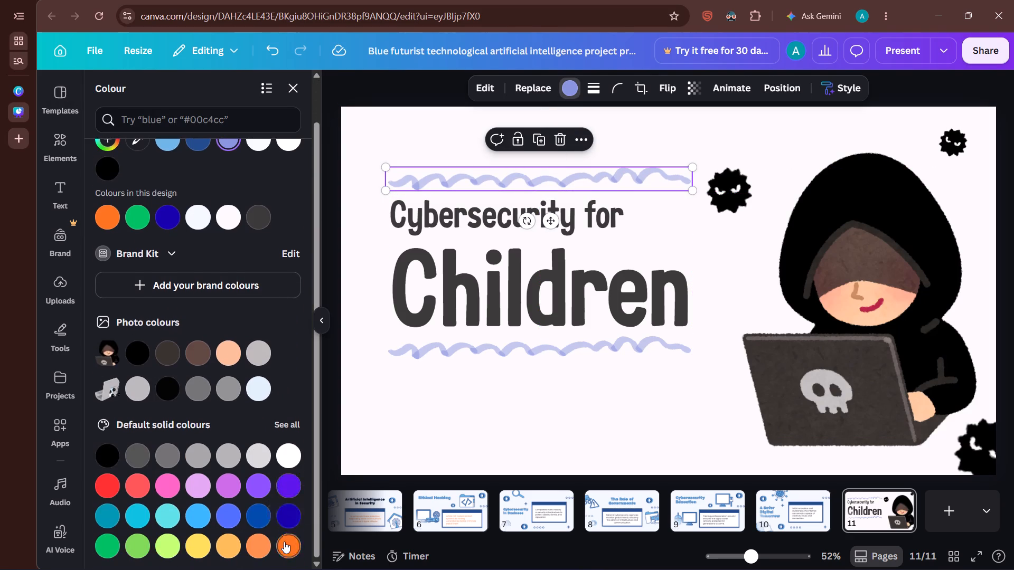
pyautogui.scroll(-1, 284, 541)
pyautogui.click(169, 509)
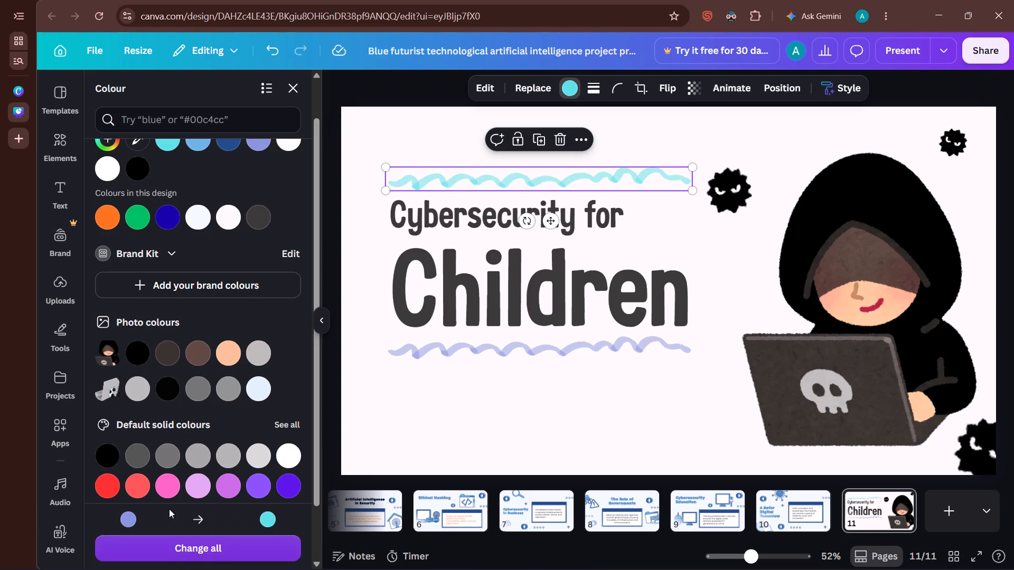
pyautogui.click(497, 355)
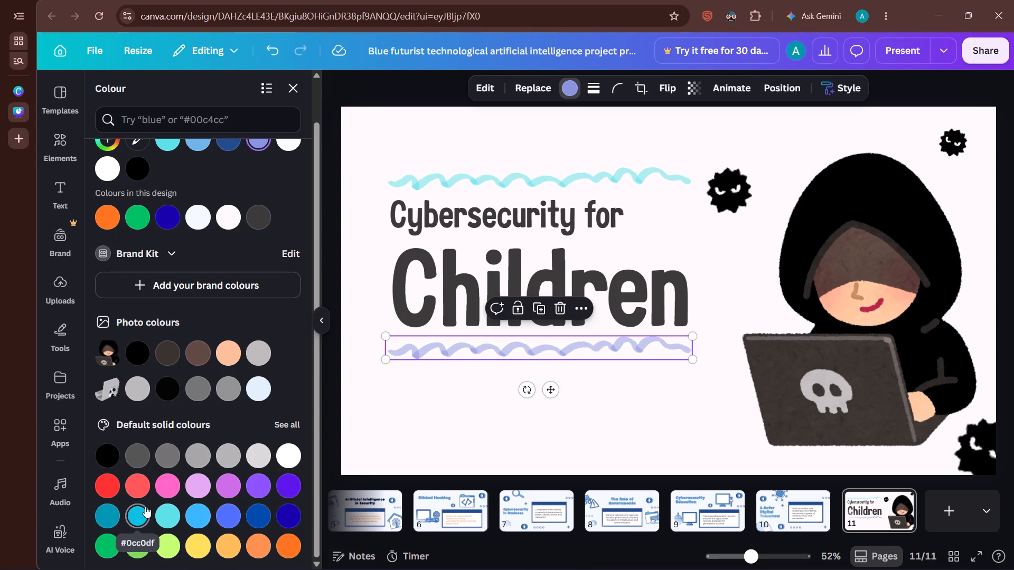
pyautogui.click(167, 509)
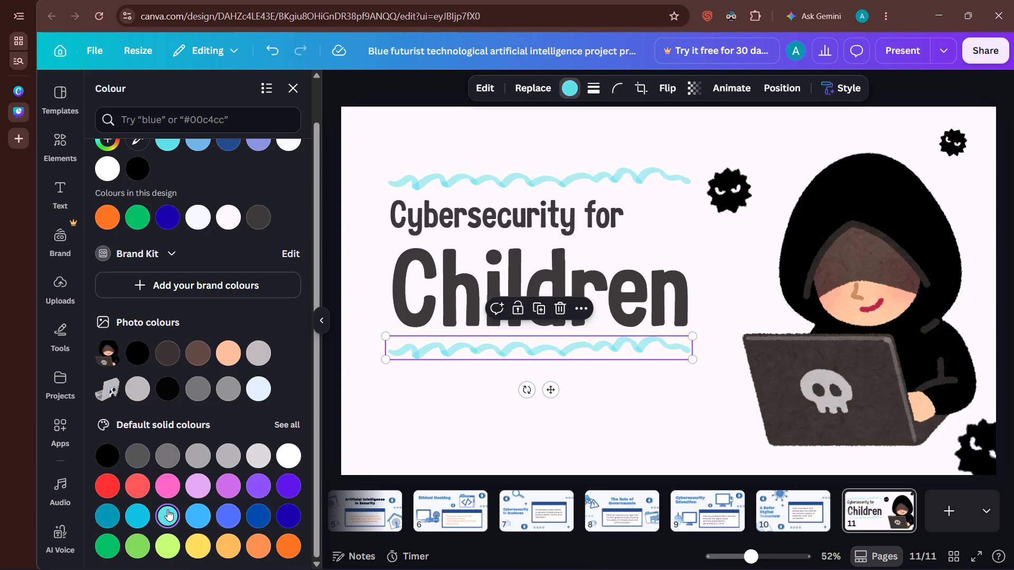
# Duplicate the black virus graphic beside the hacker, move the copy to the slide's upper-left corner and shrink it.
pyautogui.click(724, 206)
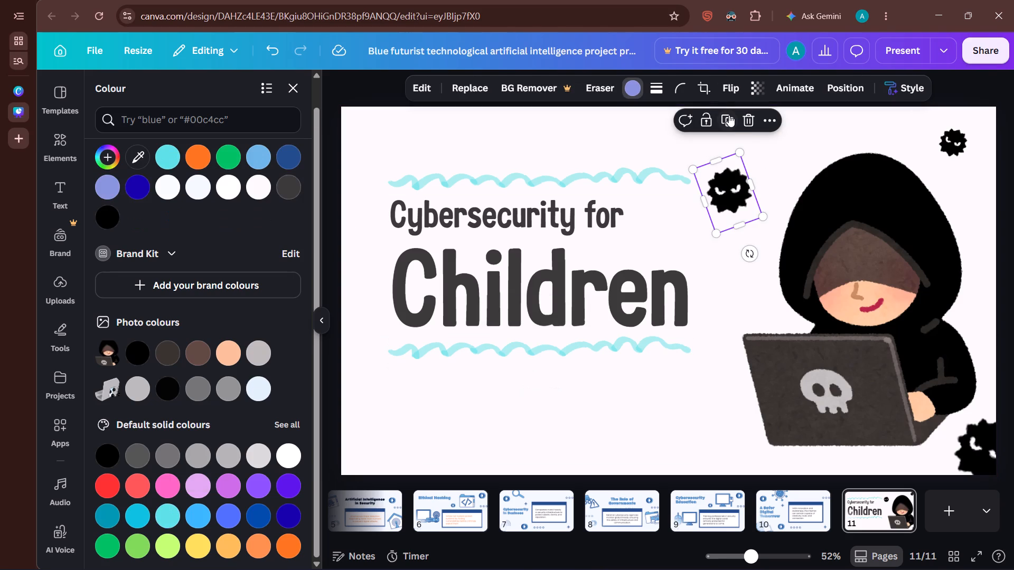
pyautogui.click(730, 116)
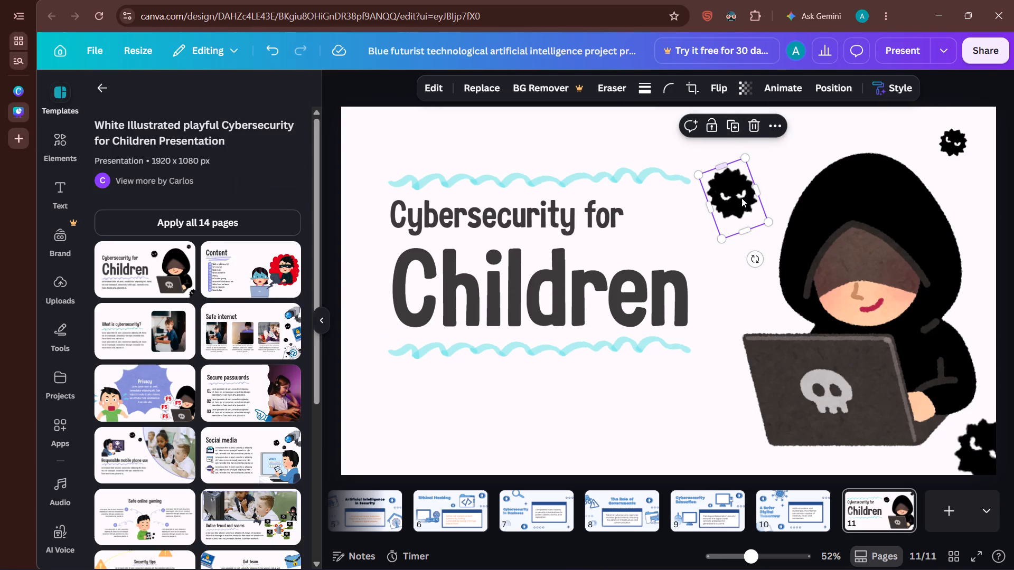
pyautogui.moveTo(743, 205); pyautogui.dragTo(655, 210)
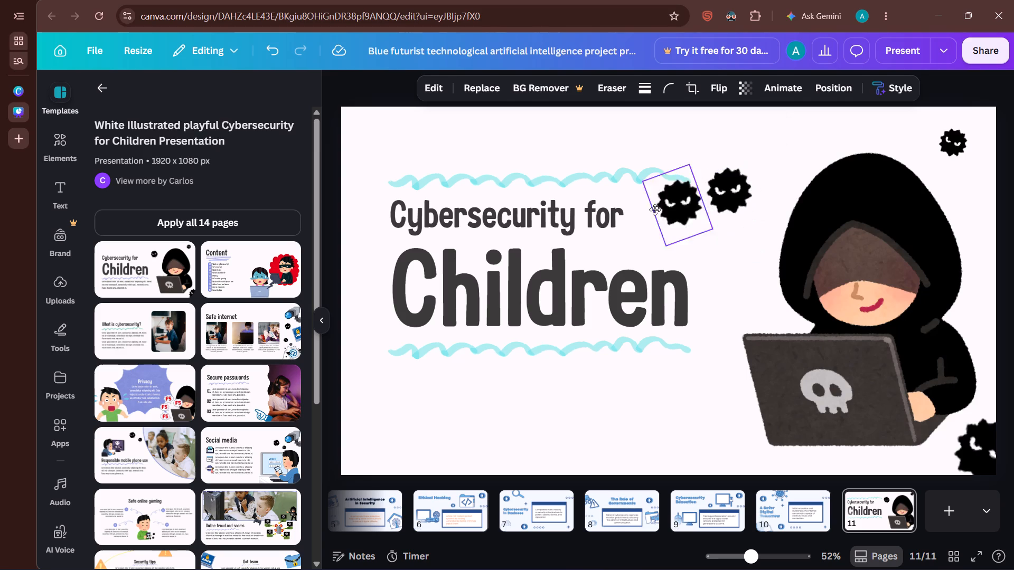
pyautogui.moveTo(655, 210); pyautogui.dragTo(390, 149)
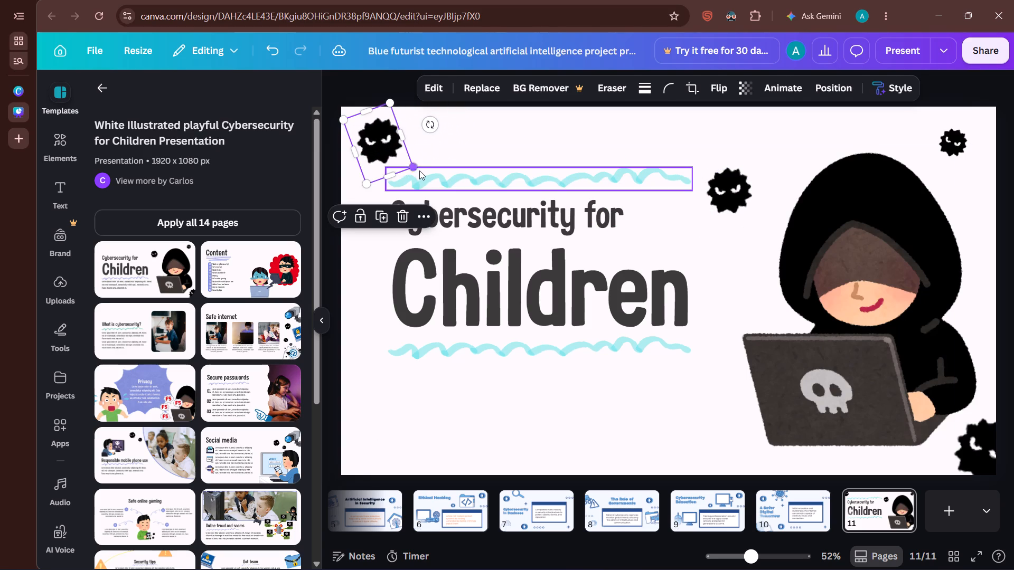
pyautogui.moveTo(408, 164); pyautogui.dragTo(368, 131)
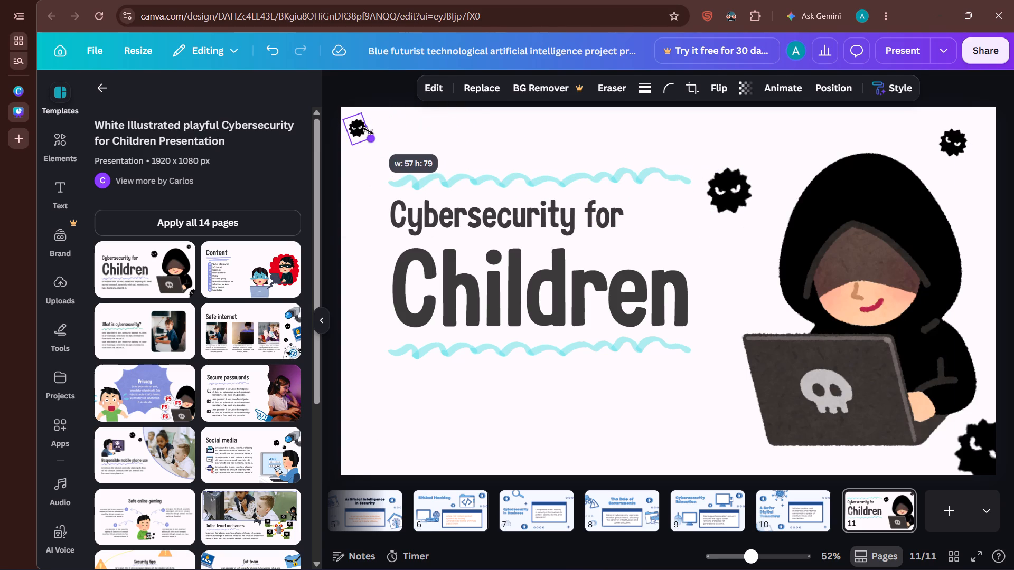
pyautogui.moveTo(368, 131); pyautogui.dragTo(382, 144)
pyautogui.click(468, 134)
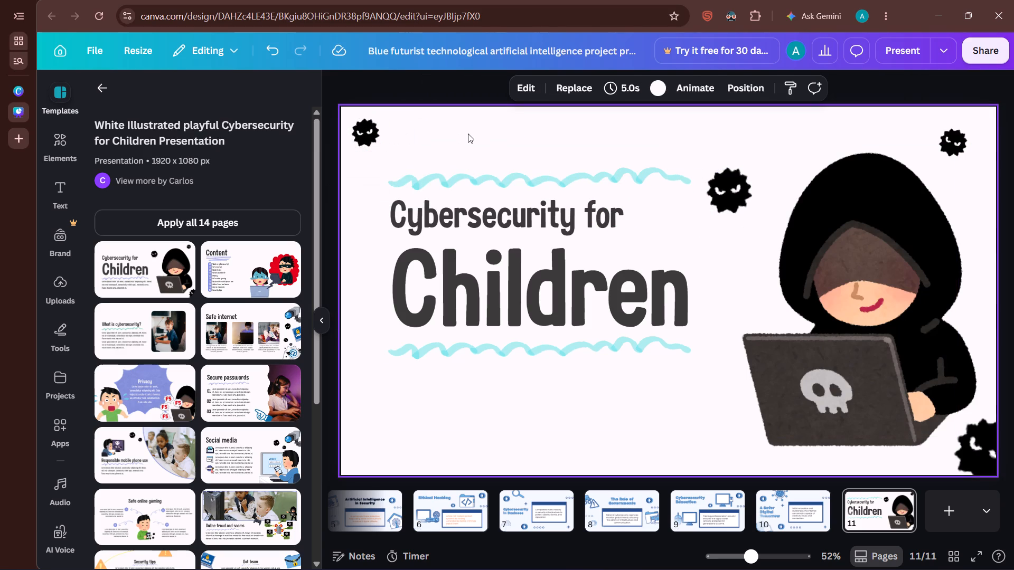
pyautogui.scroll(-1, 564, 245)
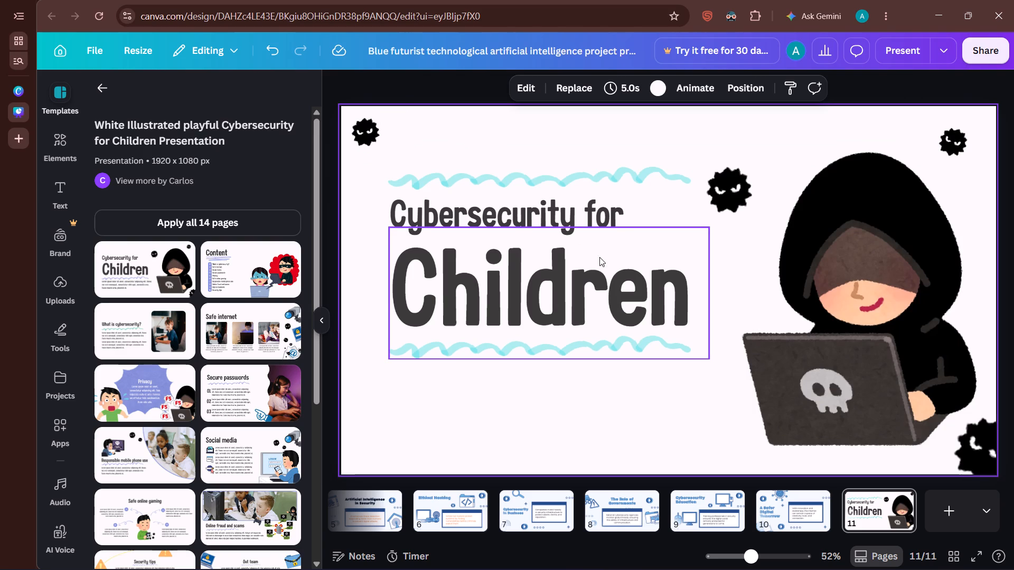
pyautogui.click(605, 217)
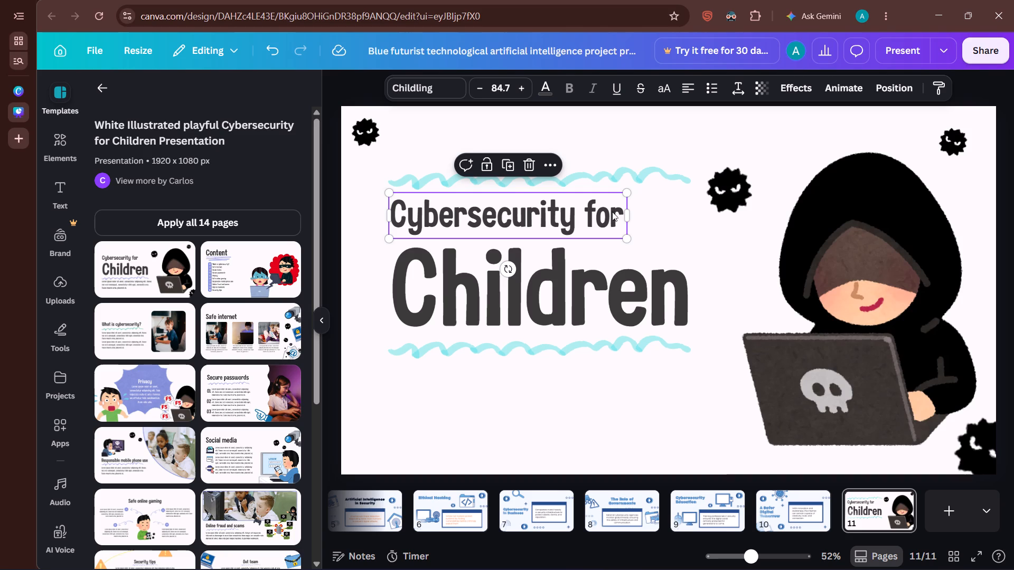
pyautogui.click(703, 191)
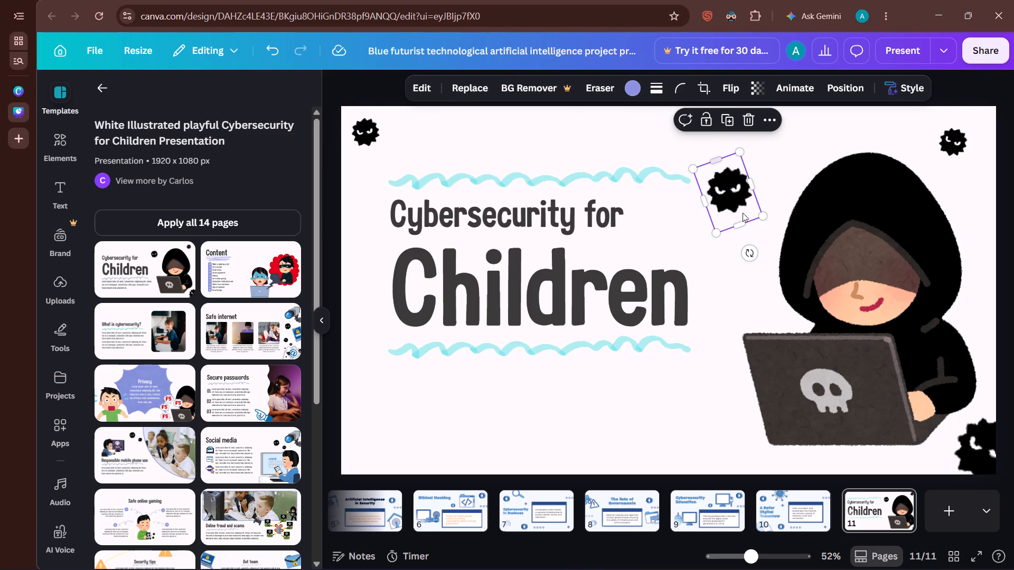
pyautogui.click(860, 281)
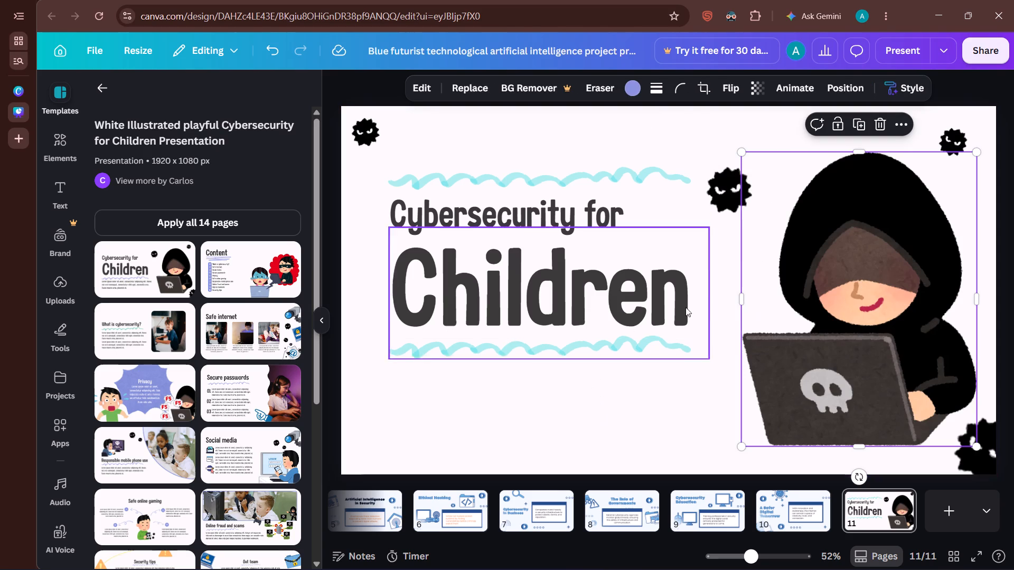
# Change the font of the "Children" title text to KG Primary Penmanship.
pyautogui.click(639, 318)
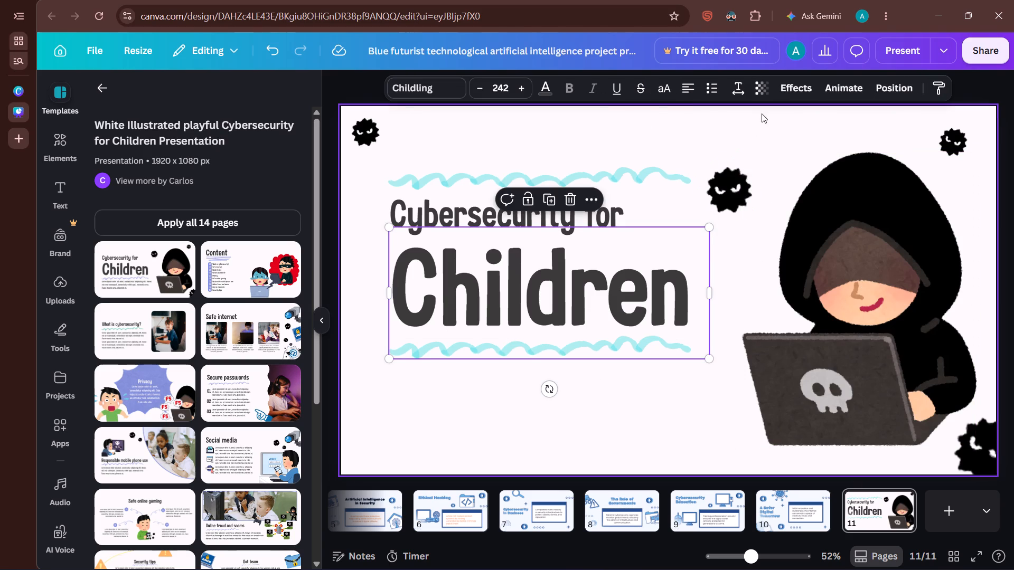
pyautogui.click(427, 87)
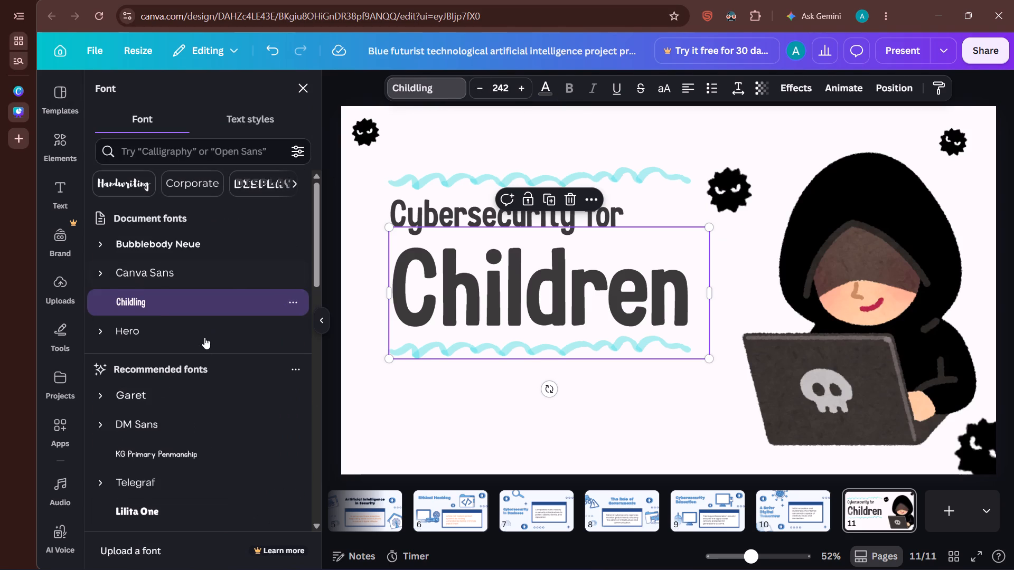
pyautogui.scroll(-1, 200, 349)
pyautogui.click(179, 426)
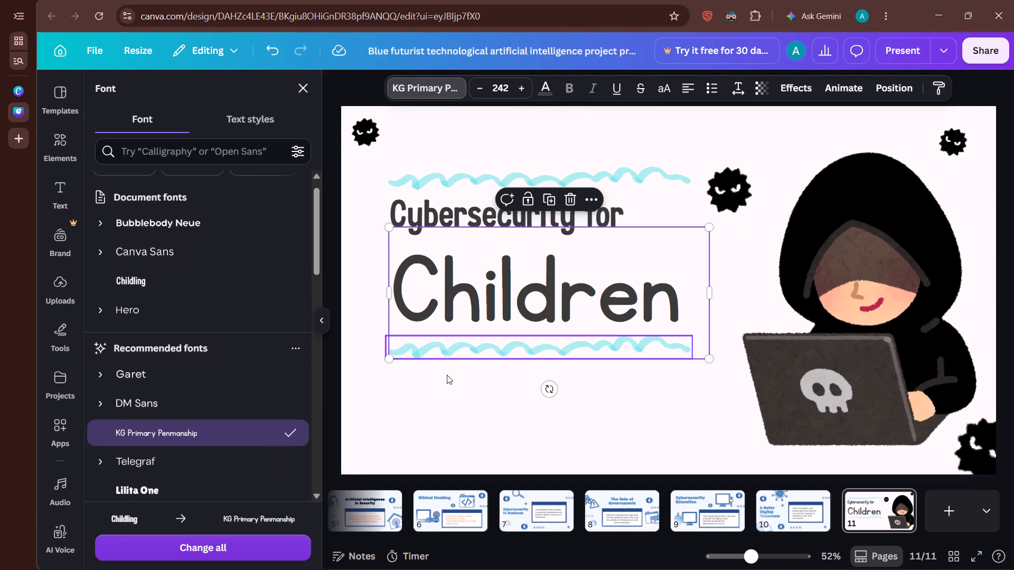
pyautogui.click(473, 425)
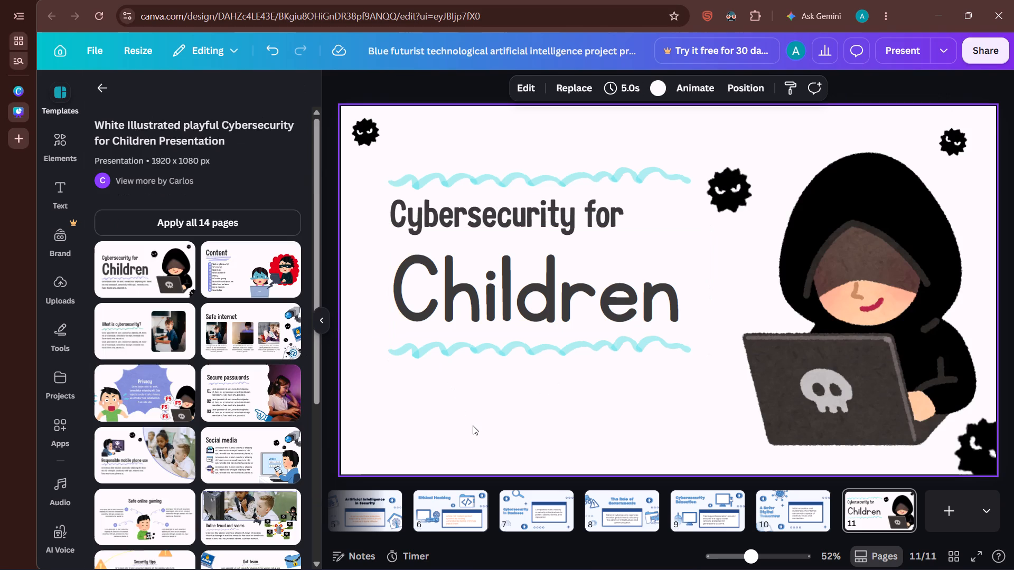
# Change the font of the "Cybersecurity for" text to KG Primary Penmanship.
pyautogui.click(552, 216)
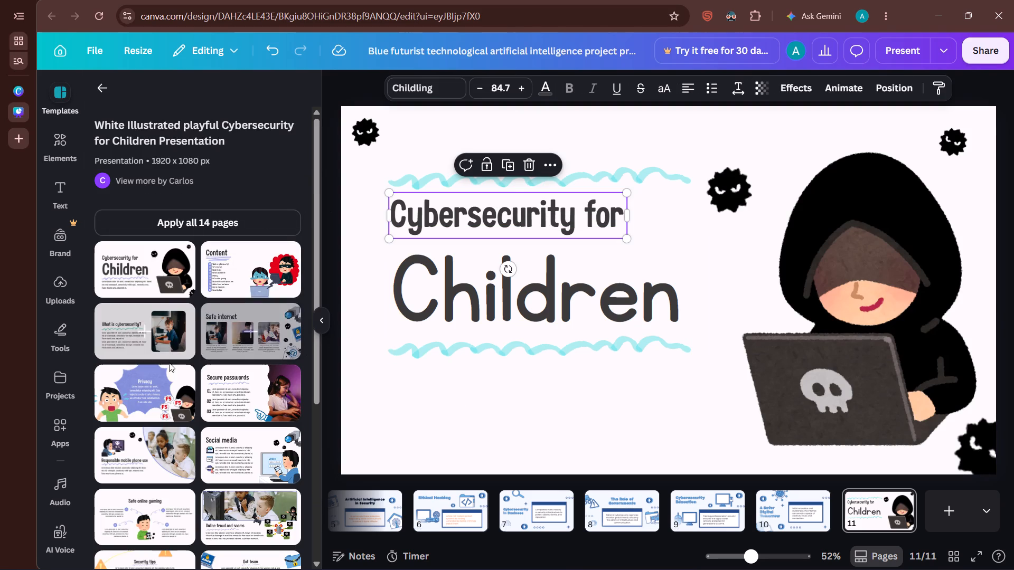
pyautogui.click(422, 82)
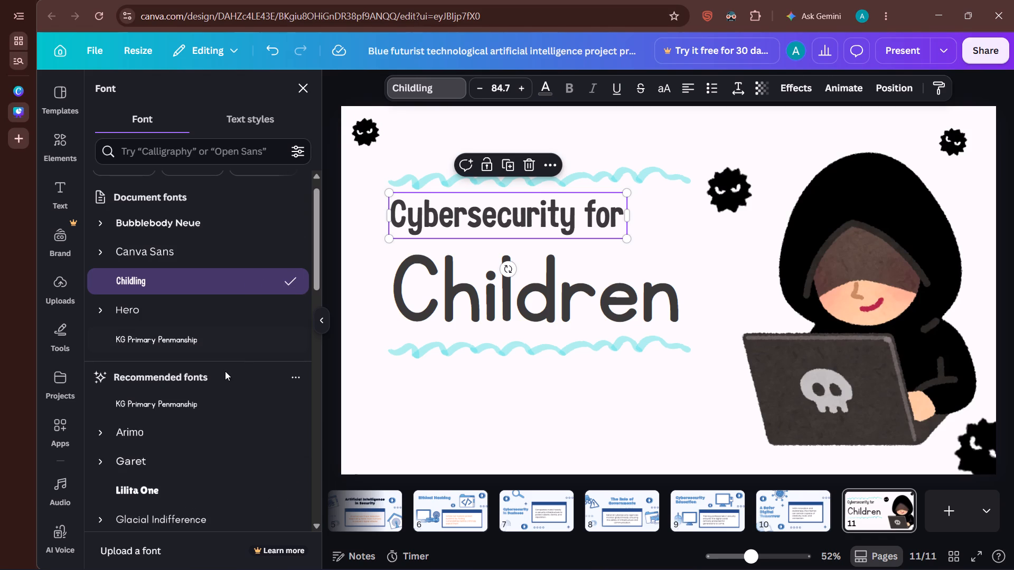
pyautogui.click(210, 402)
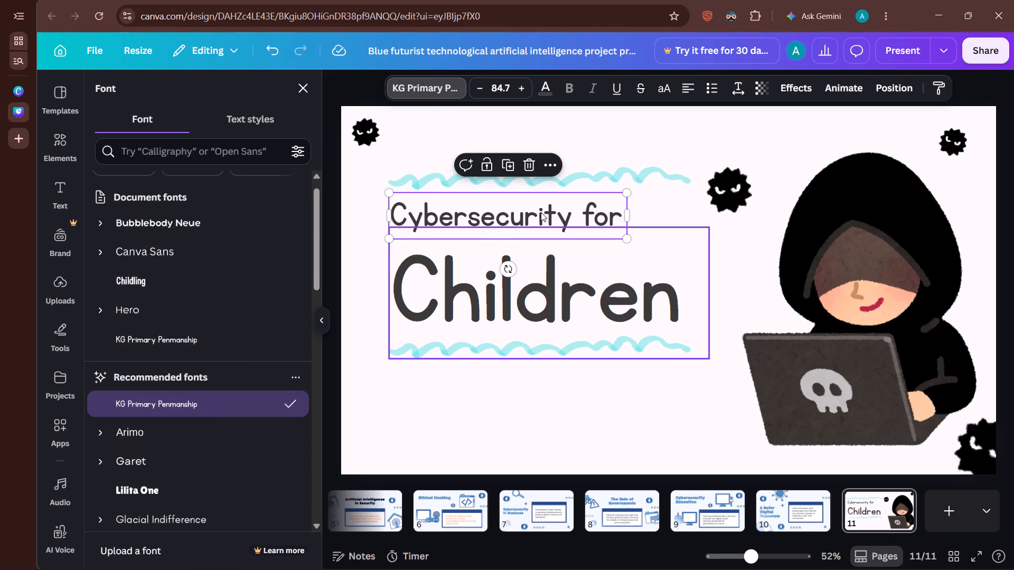
# Move the "Cybersecurity for" text down, closer to "Children", and align its start with the larger word.
pyautogui.moveTo(541, 212); pyautogui.dragTo(549, 221)
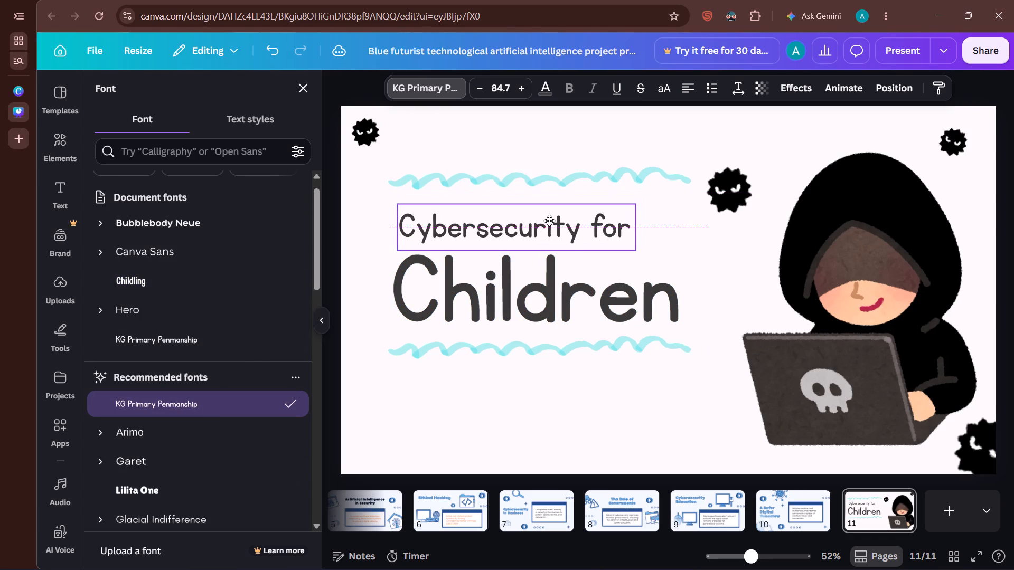
pyautogui.moveTo(549, 221); pyautogui.dragTo(553, 224)
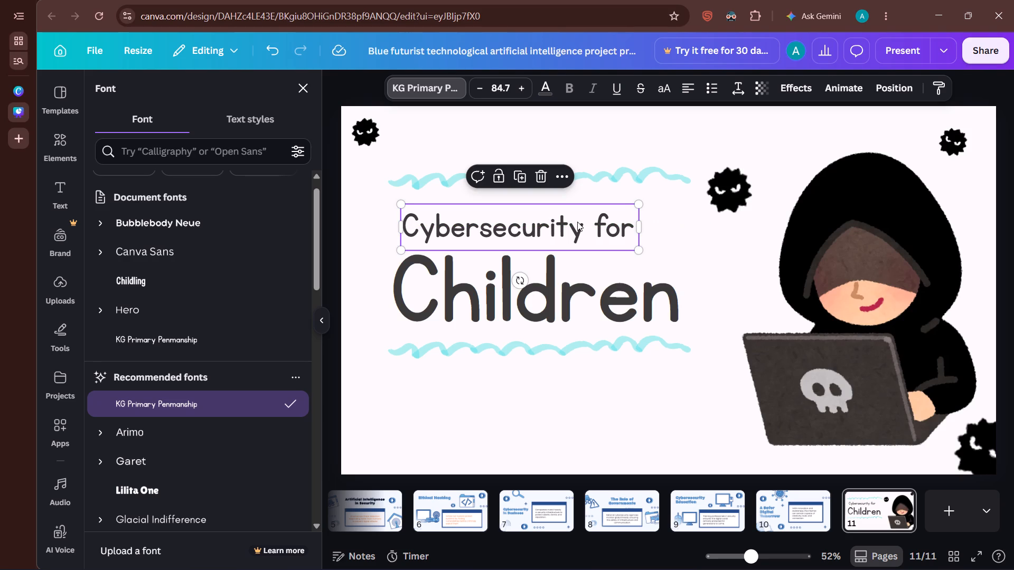
pyautogui.moveTo(577, 222); pyautogui.dragTo(561, 220)
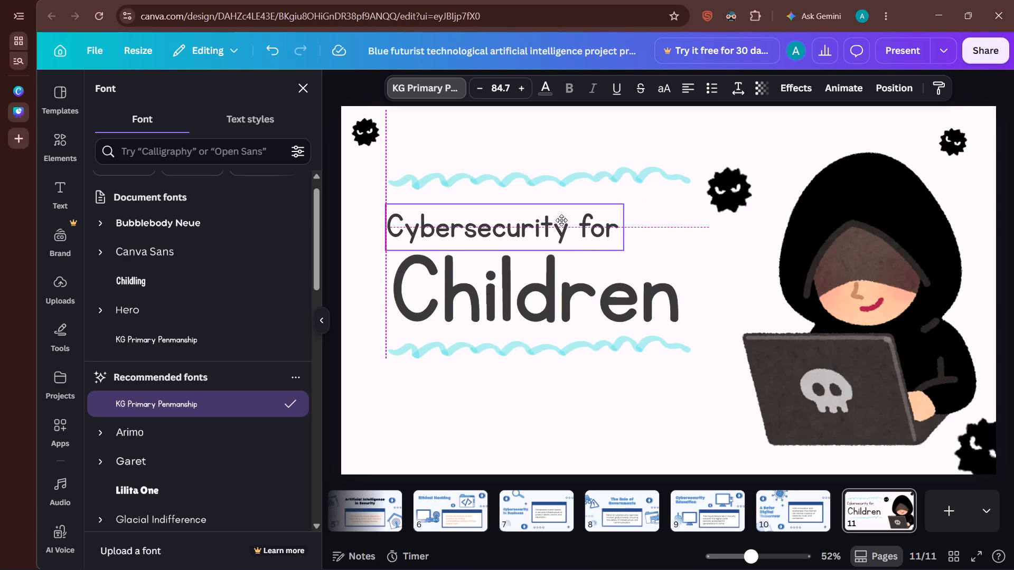
pyautogui.moveTo(561, 220); pyautogui.dragTo(572, 222)
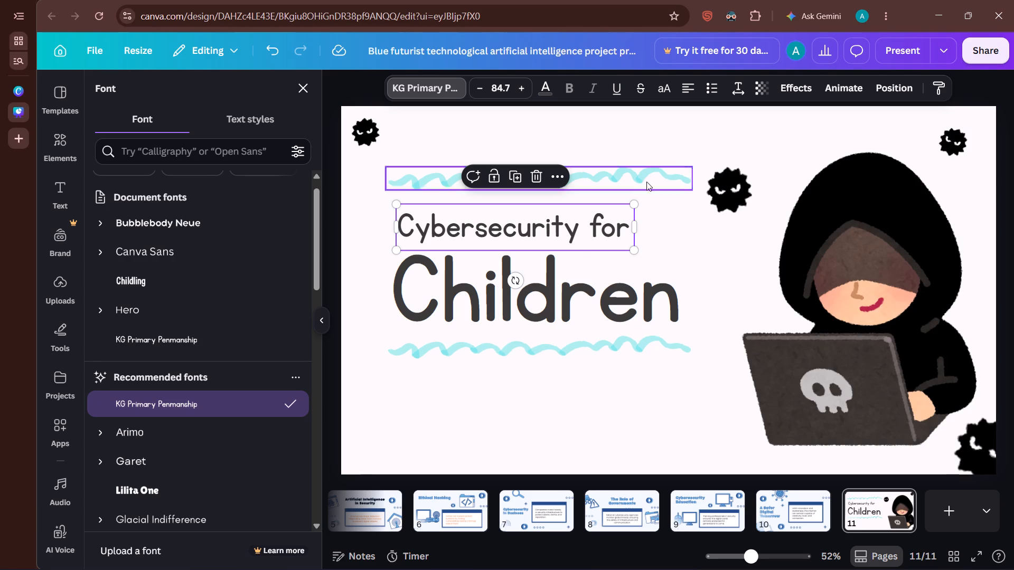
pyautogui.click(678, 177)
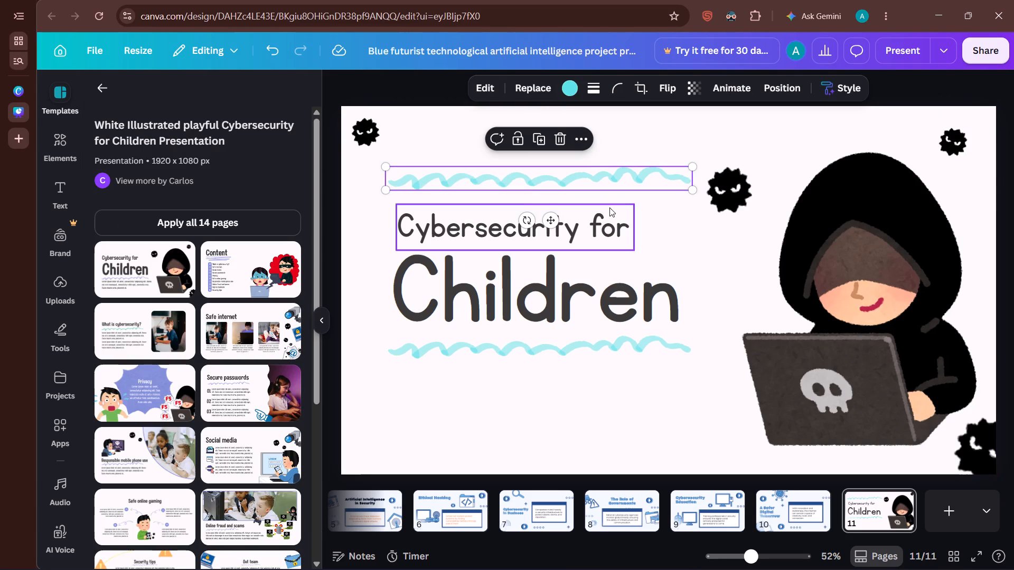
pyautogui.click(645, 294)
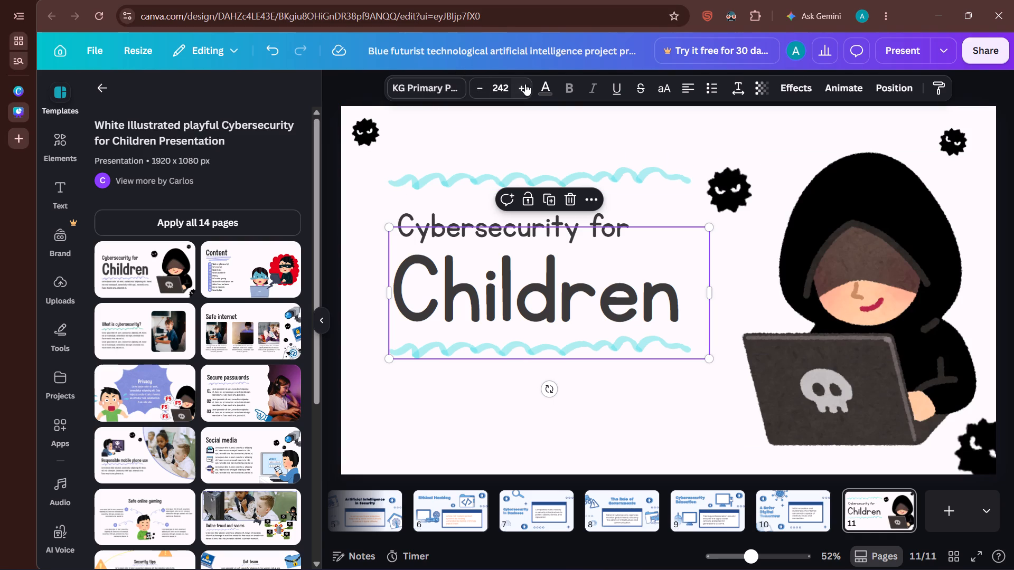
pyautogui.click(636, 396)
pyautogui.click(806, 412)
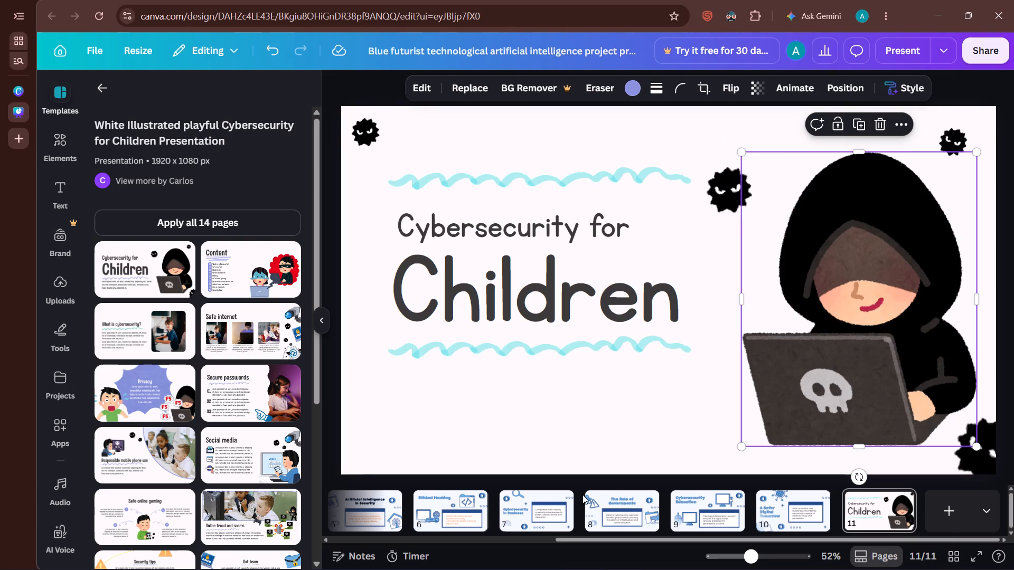
# Add a twelfth page and apply the "Content" page layout from the children's cybersecurity template.
pyautogui.click(950, 521)
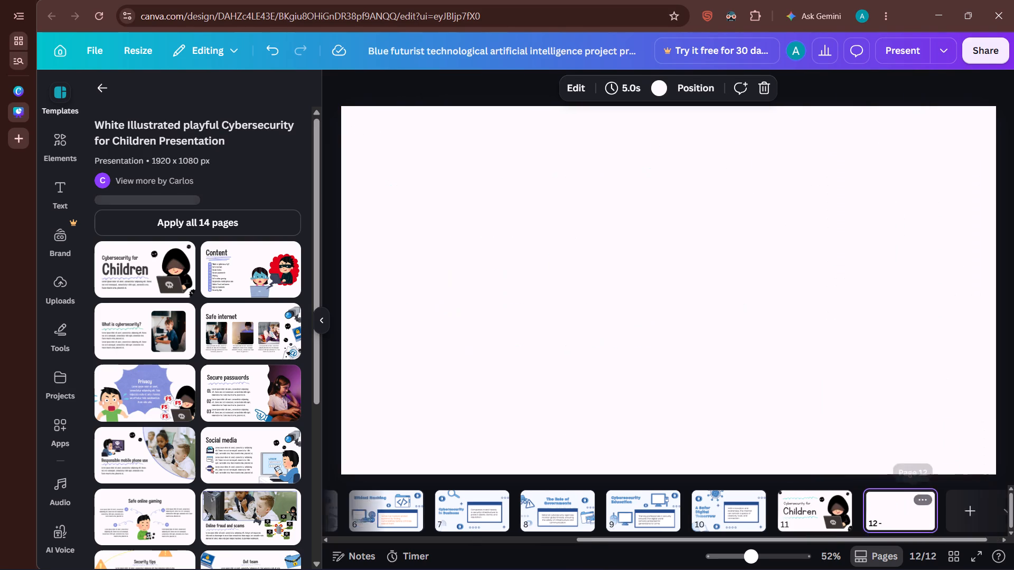
pyautogui.click(262, 271)
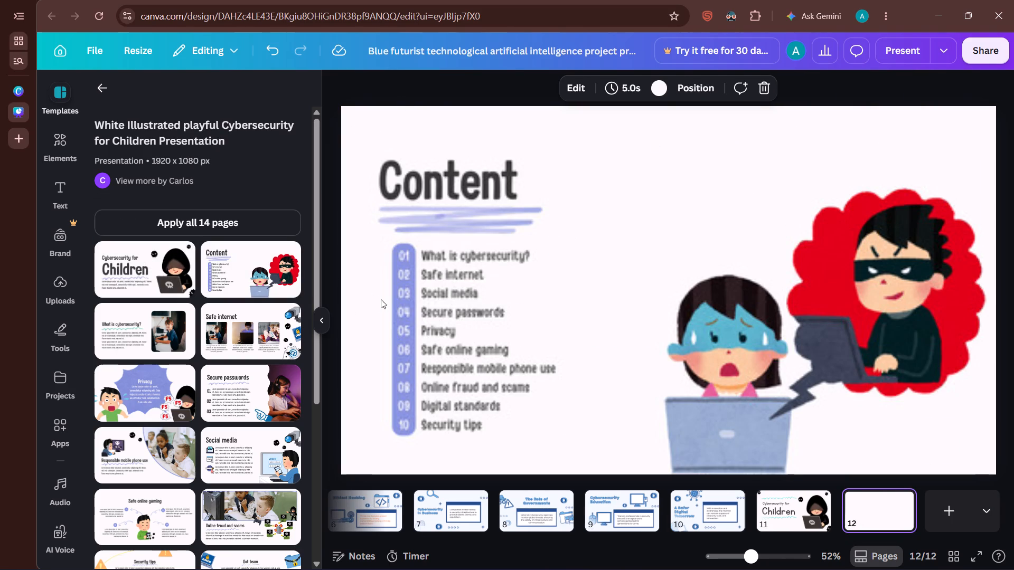
pyautogui.hscroll(2, 381, 299)
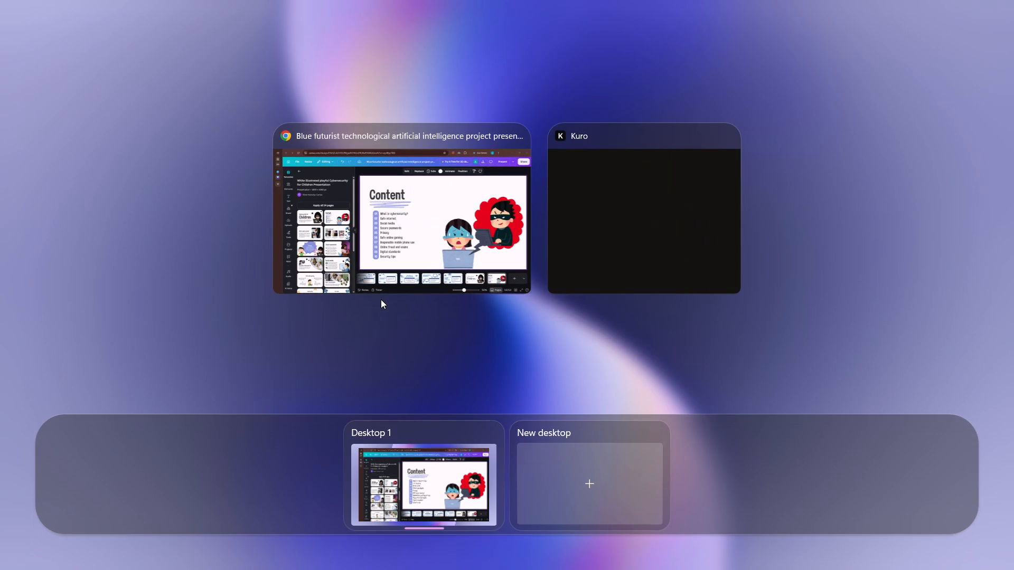
pyautogui.scroll(8, 381, 299)
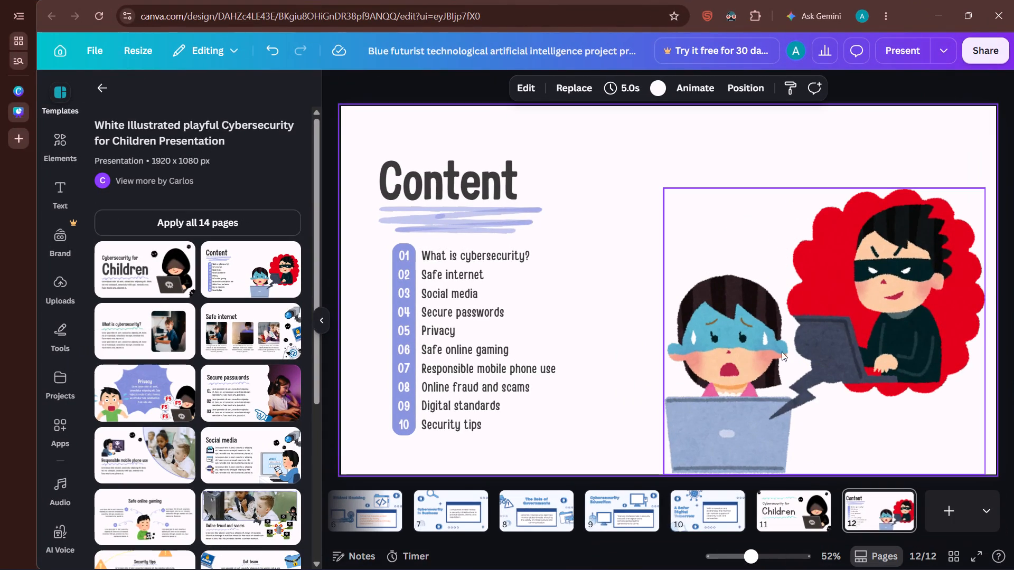
# Try Pacifico and Bobby Jones on all ten content list items, and settle on the KG Primary Penmanship font.
pyautogui.click(508, 259)
pyautogui.click(494, 251)
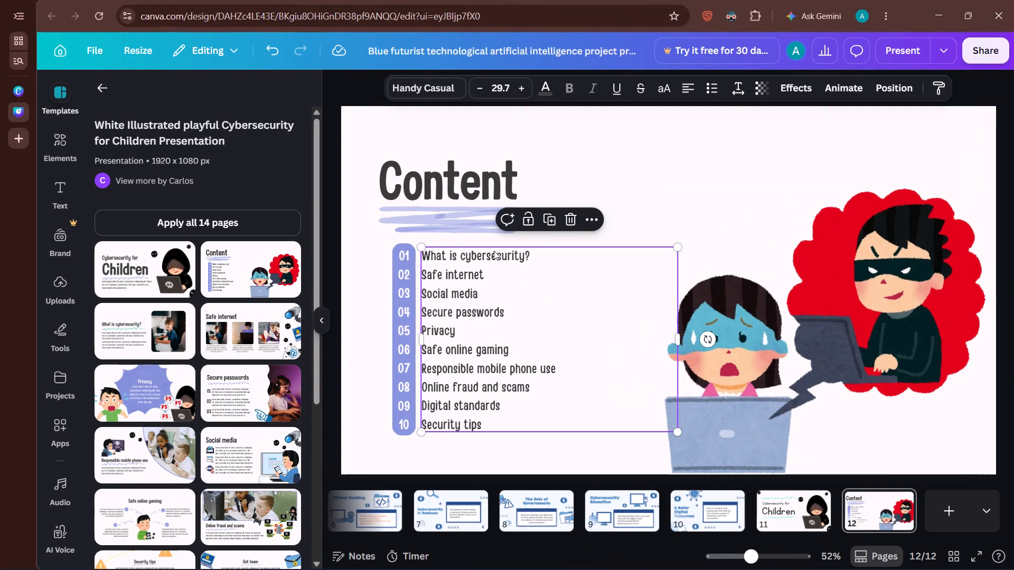
pyautogui.click(503, 259)
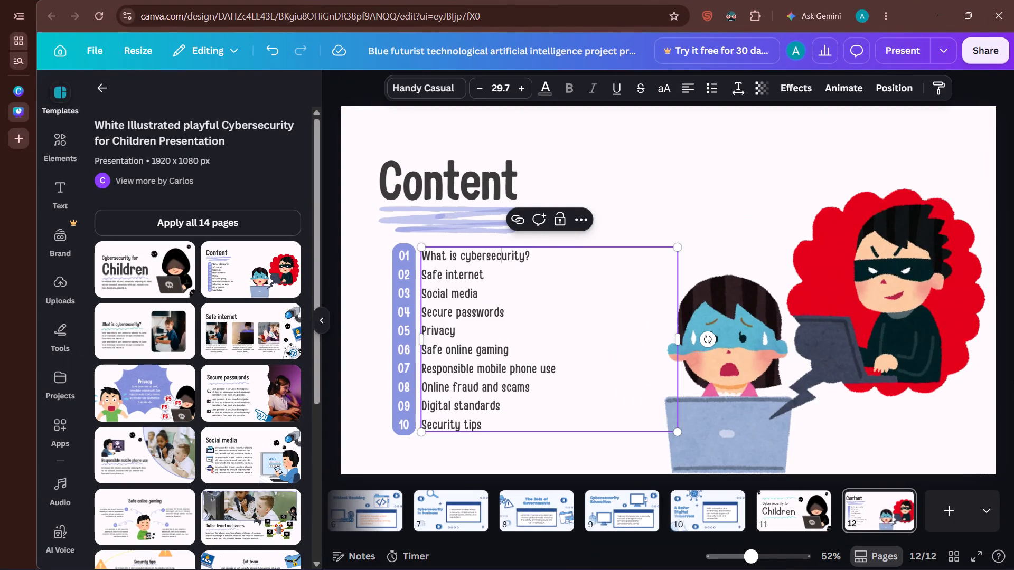
pyautogui.tripleClick(503, 259)
pyautogui.click(503, 259)
pyautogui.click(503, 259)
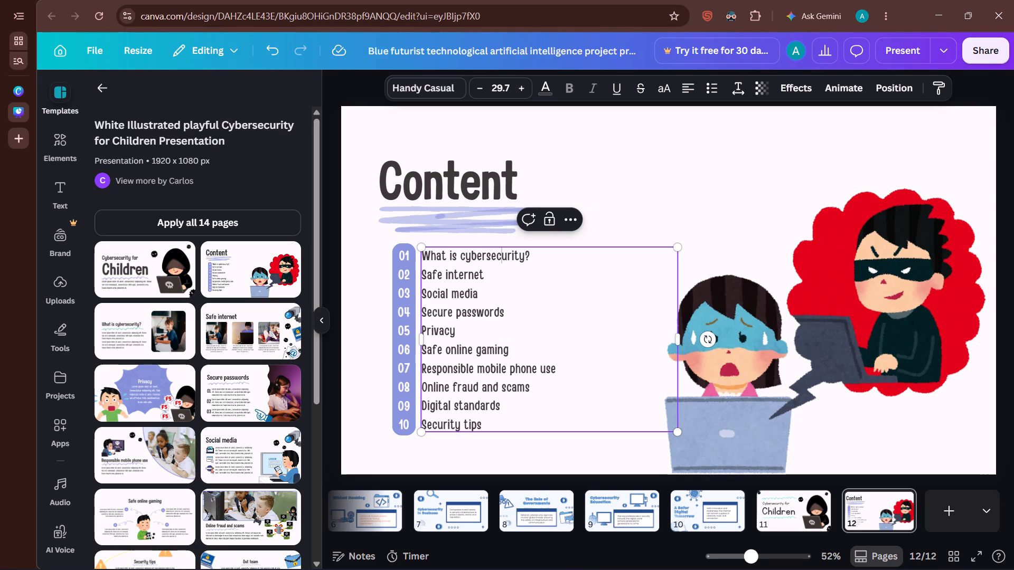
pyautogui.moveTo(424, 257); pyautogui.dragTo(505, 457)
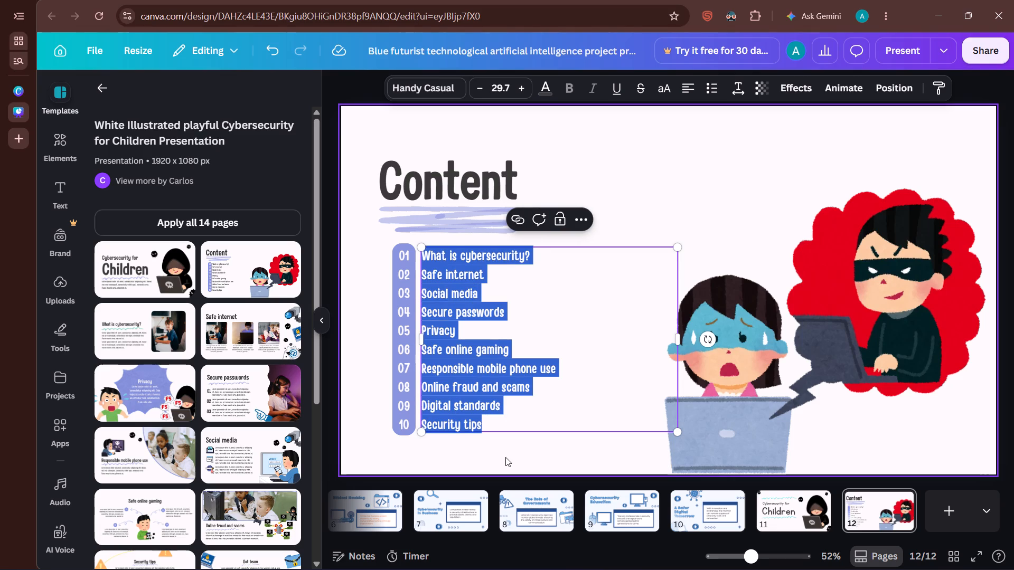
pyautogui.click(438, 91)
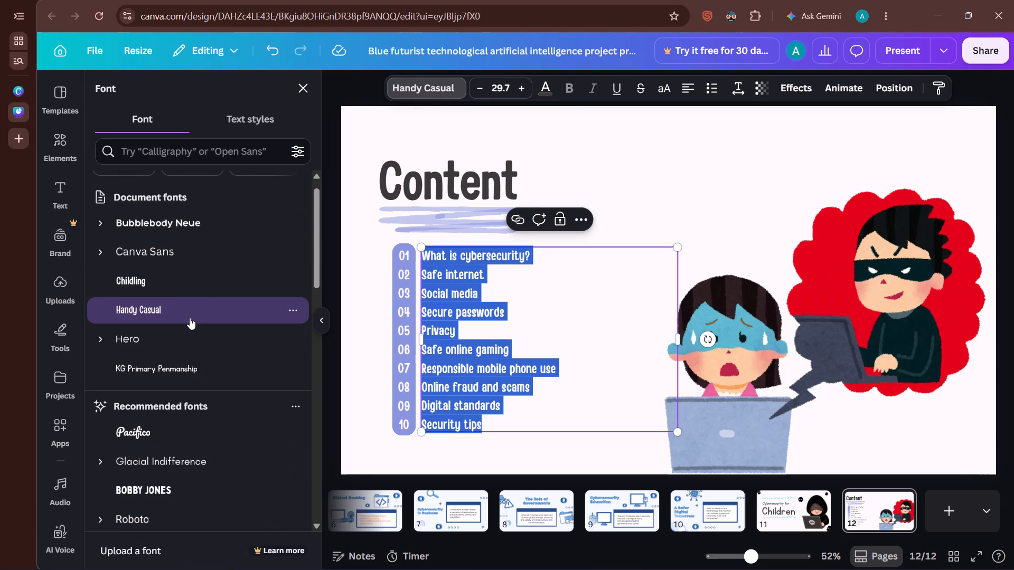
pyautogui.click(132, 440)
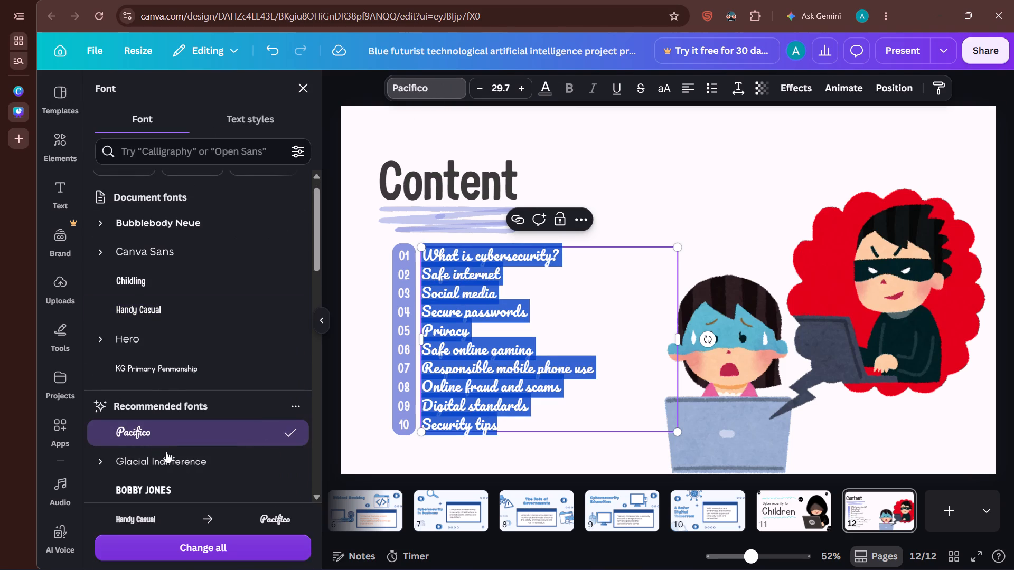
pyautogui.click(145, 311)
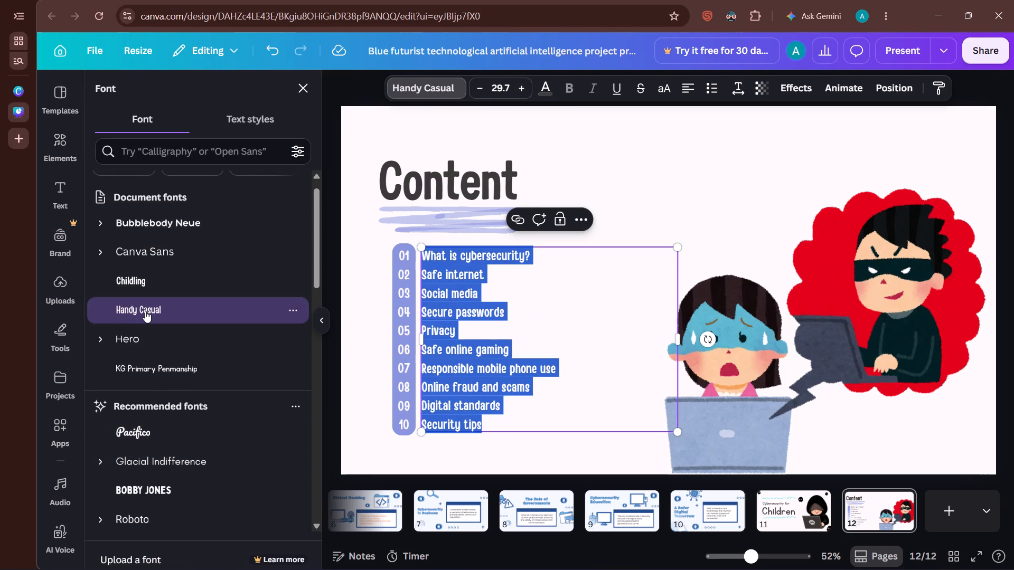
pyautogui.scroll(-1, 177, 297)
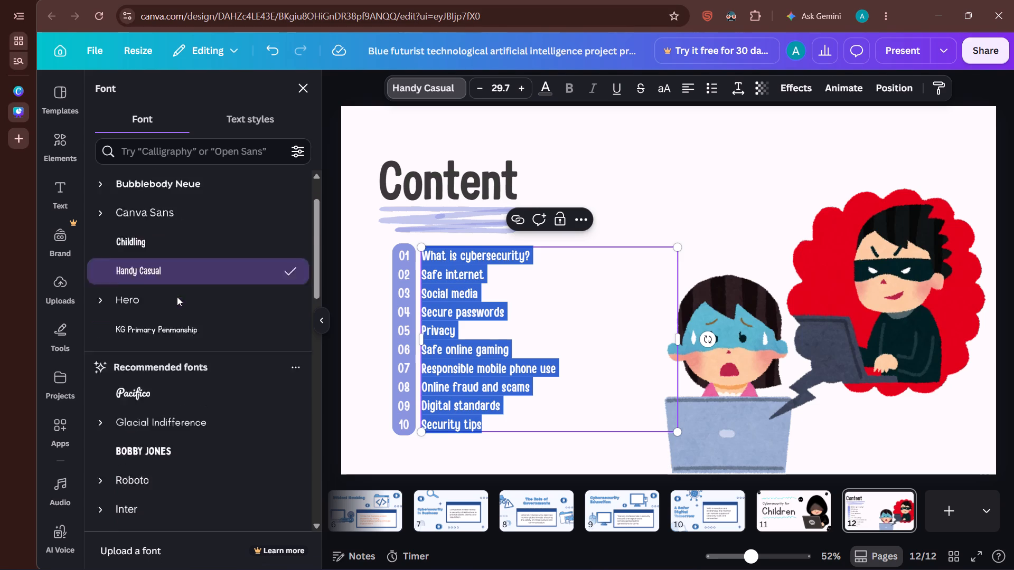
pyautogui.scroll(-1, 177, 297)
pyautogui.scroll(-1, 158, 452)
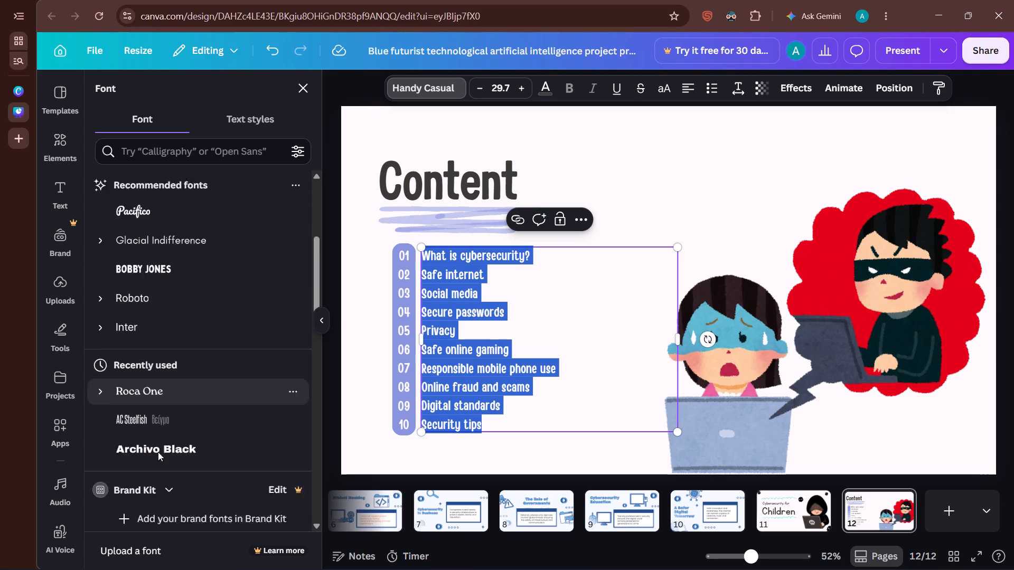
pyautogui.scroll(-4, 158, 452)
pyautogui.scroll(3, 158, 452)
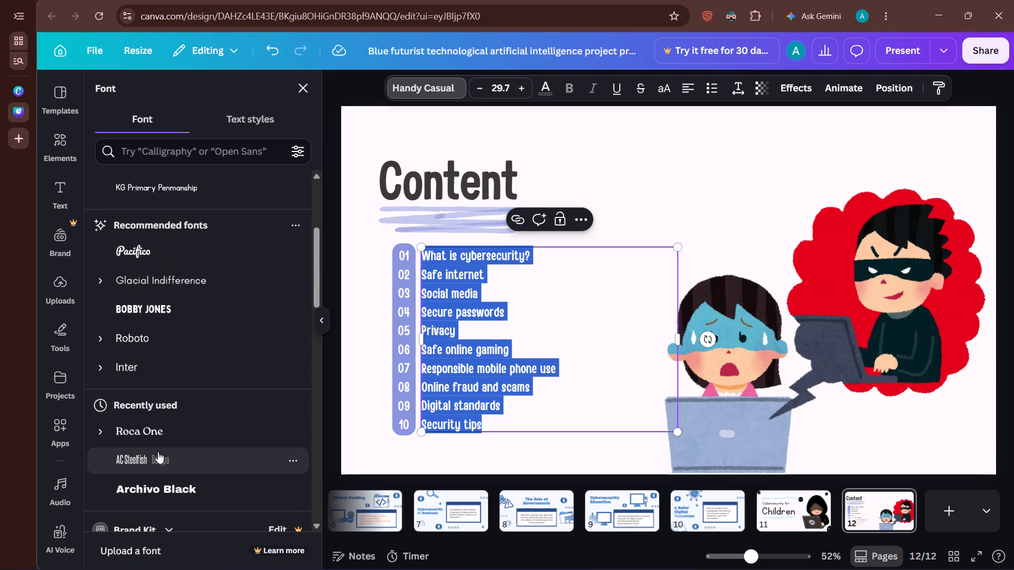
pyautogui.click(153, 321)
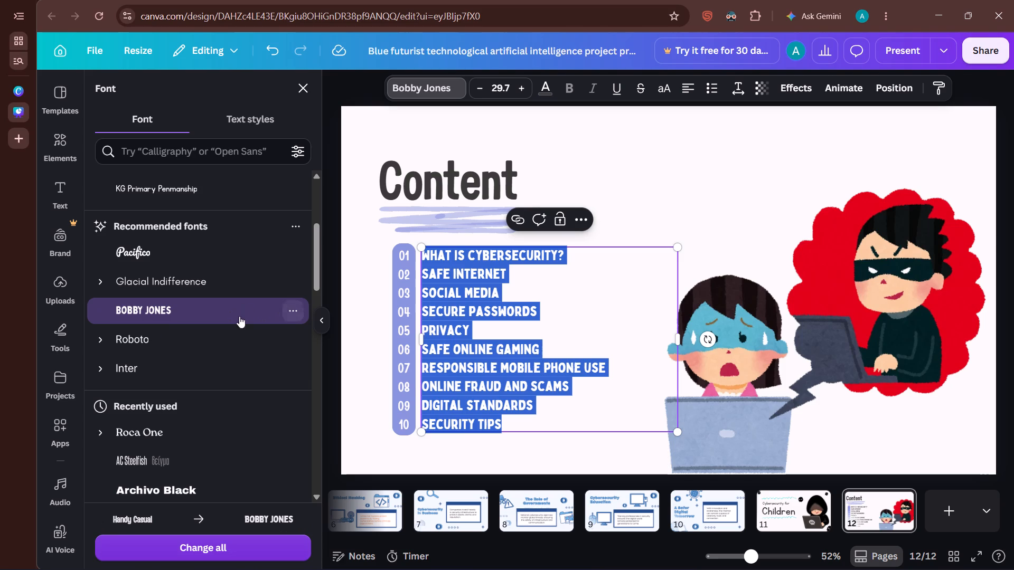
pyautogui.click(157, 195)
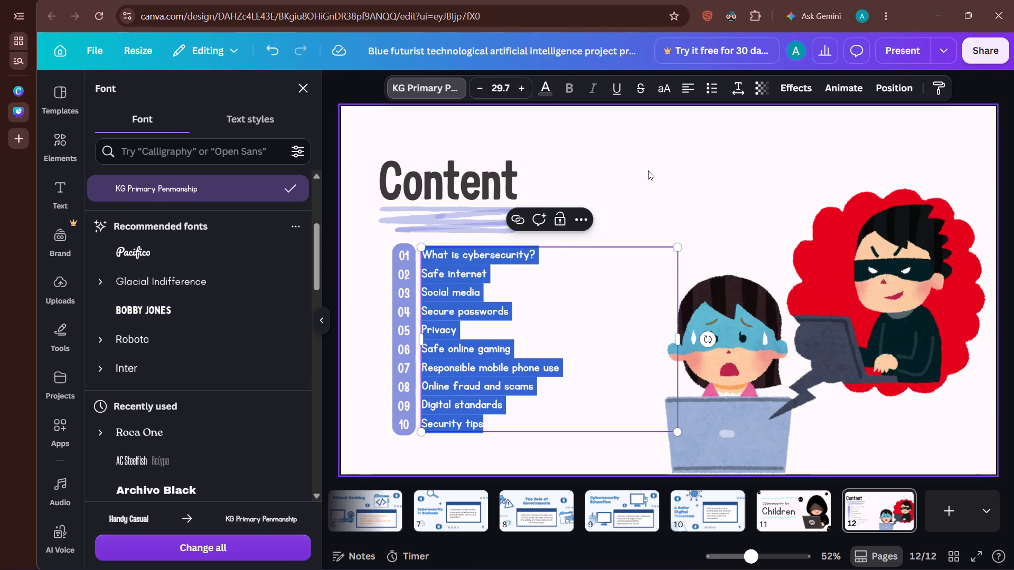
pyautogui.click(648, 173)
# Change the "Content" heading's font to Avallon Alt from the Handwriting fonts.
pyautogui.click(496, 187)
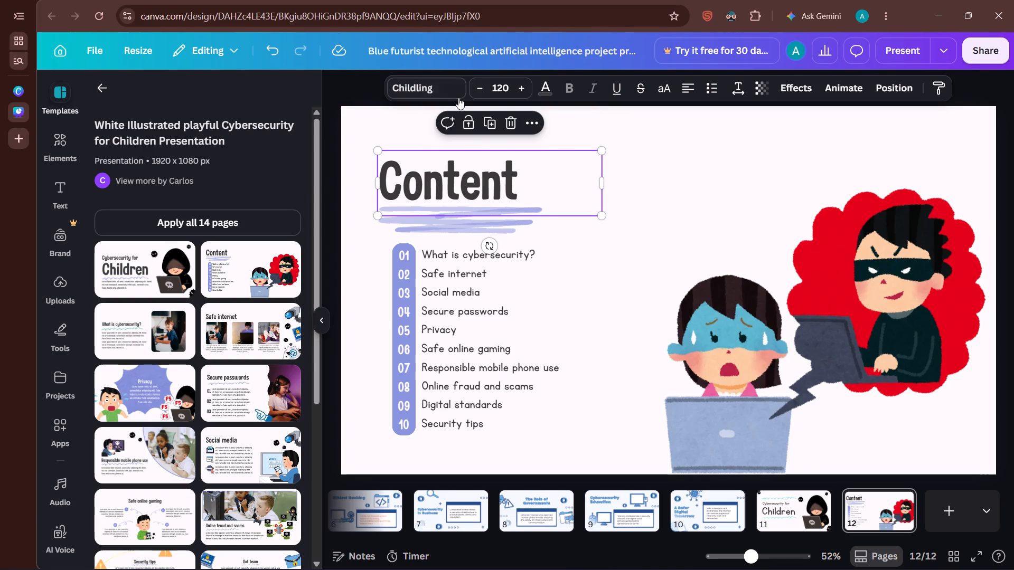
pyautogui.click(445, 97)
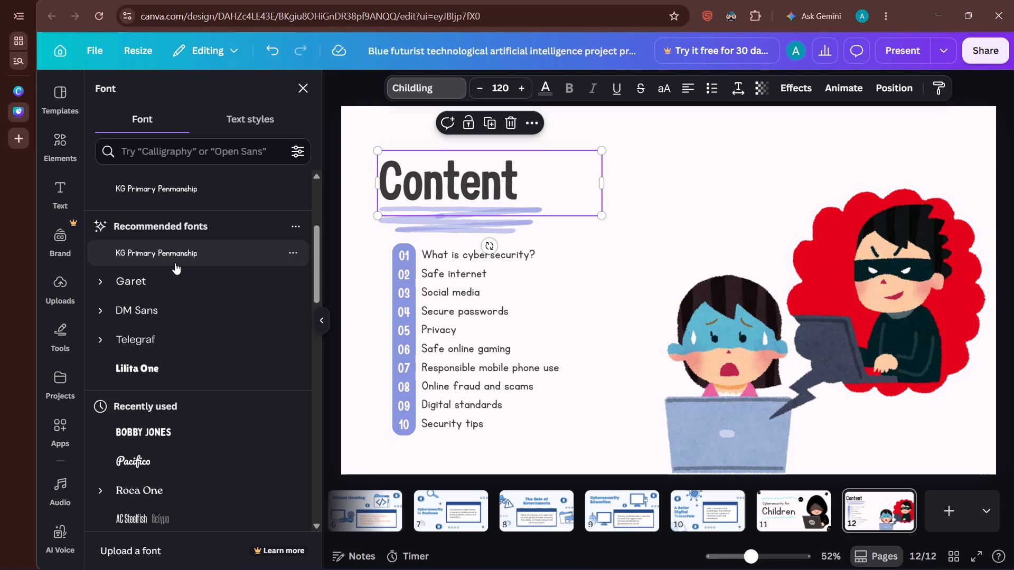
pyautogui.scroll(3, 182, 338)
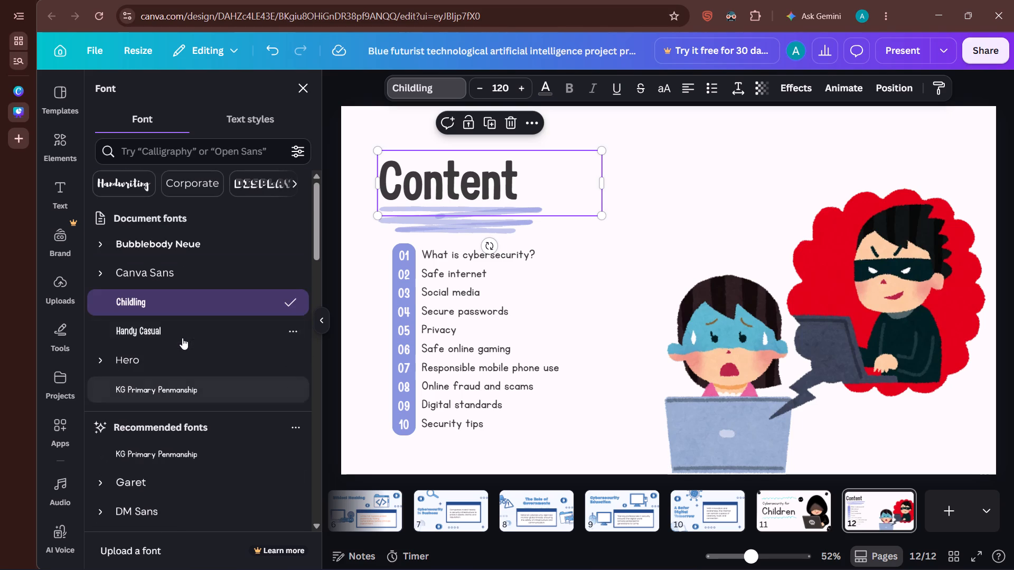
pyautogui.scroll(1, 182, 338)
pyautogui.click(120, 176)
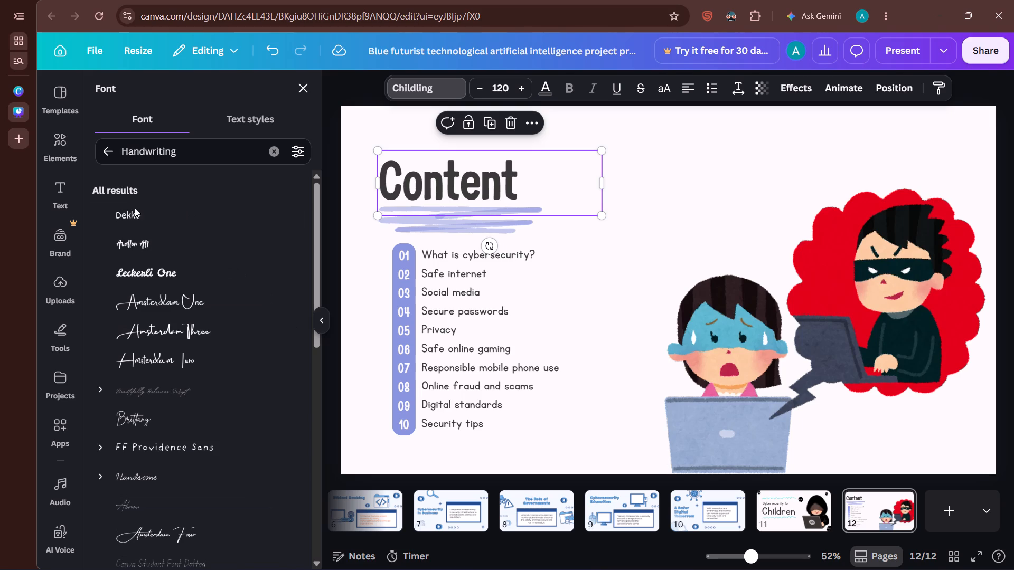
pyautogui.click(199, 244)
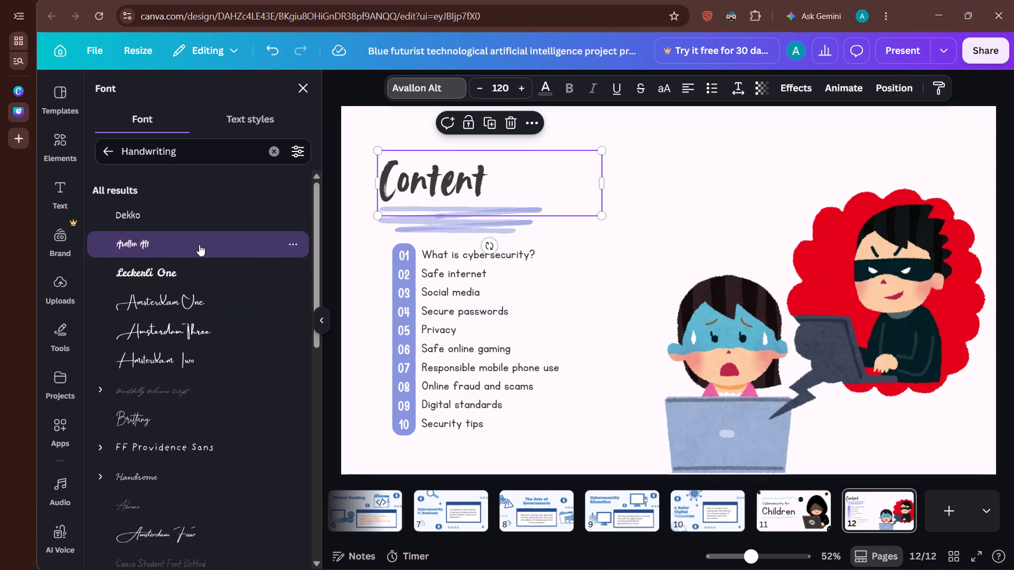
pyautogui.click(686, 149)
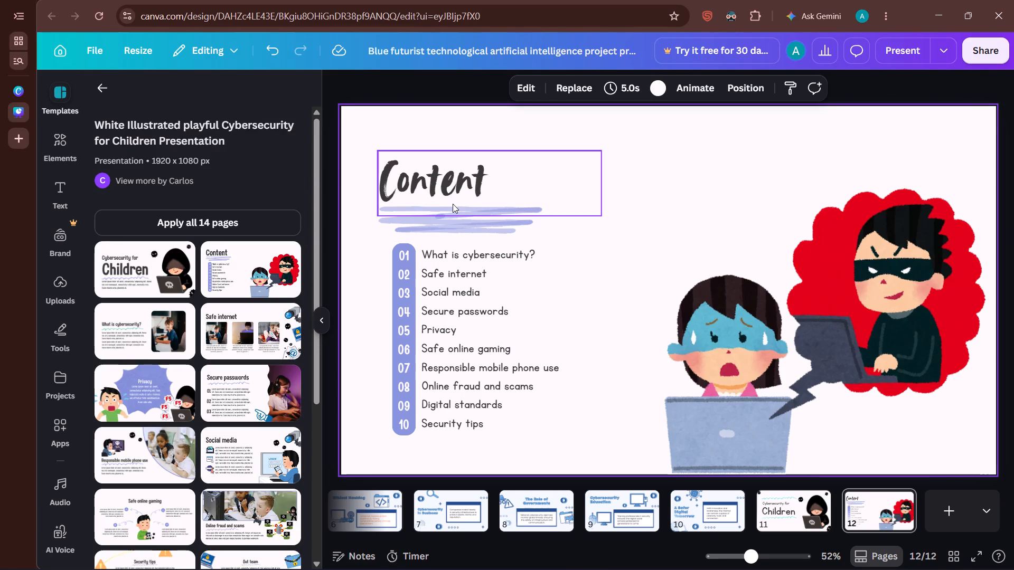
# Enlarge the "Content" heading to font size 148 and nudge it slightly down above its brushstroke underline.
pyautogui.click(505, 227)
pyautogui.click(585, 190)
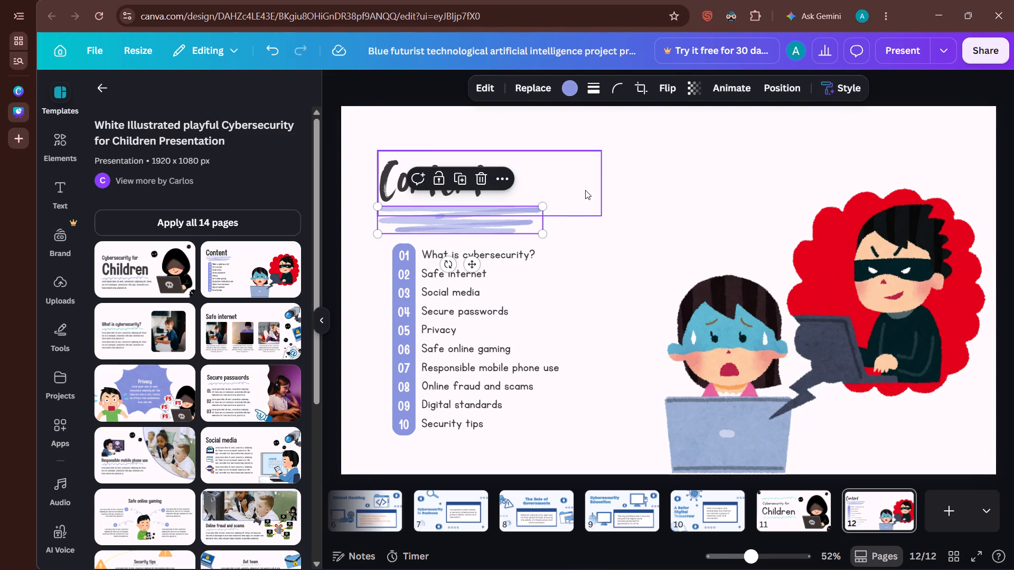
pyautogui.moveTo(475, 180); pyautogui.dragTo(479, 191)
pyautogui.moveTo(598, 160); pyautogui.dragTo(646, 137)
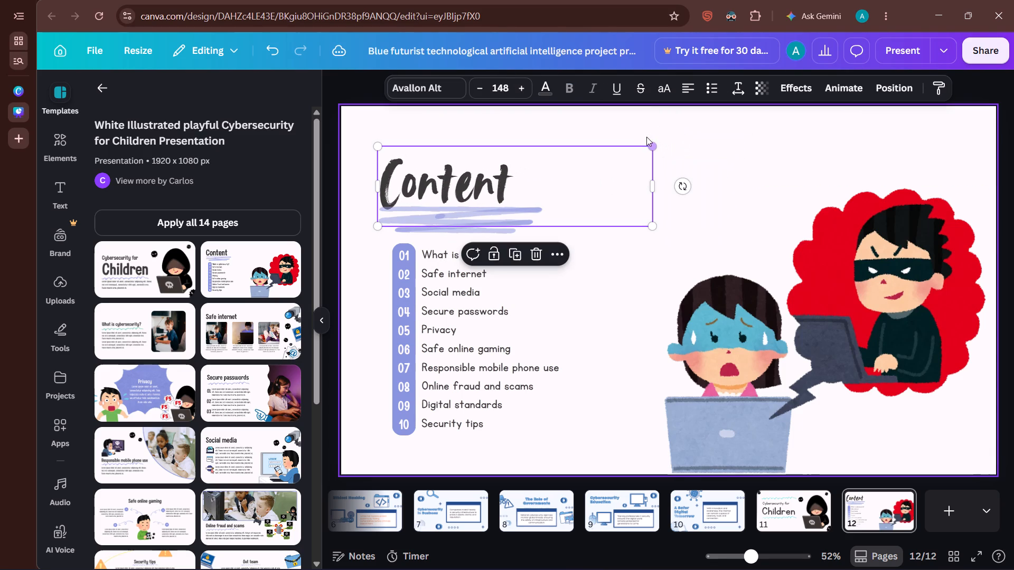
pyautogui.click(612, 157)
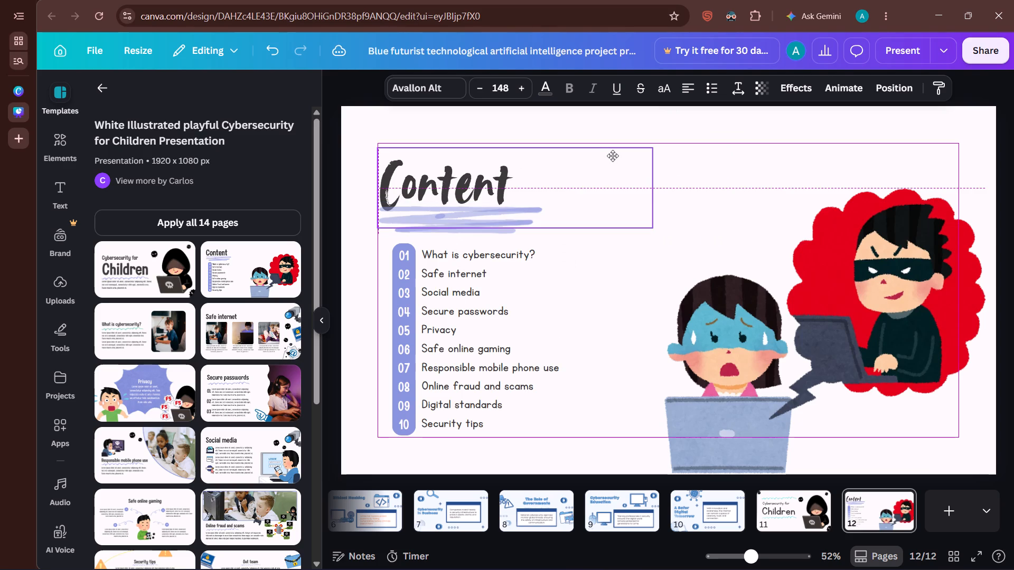
pyautogui.click(724, 173)
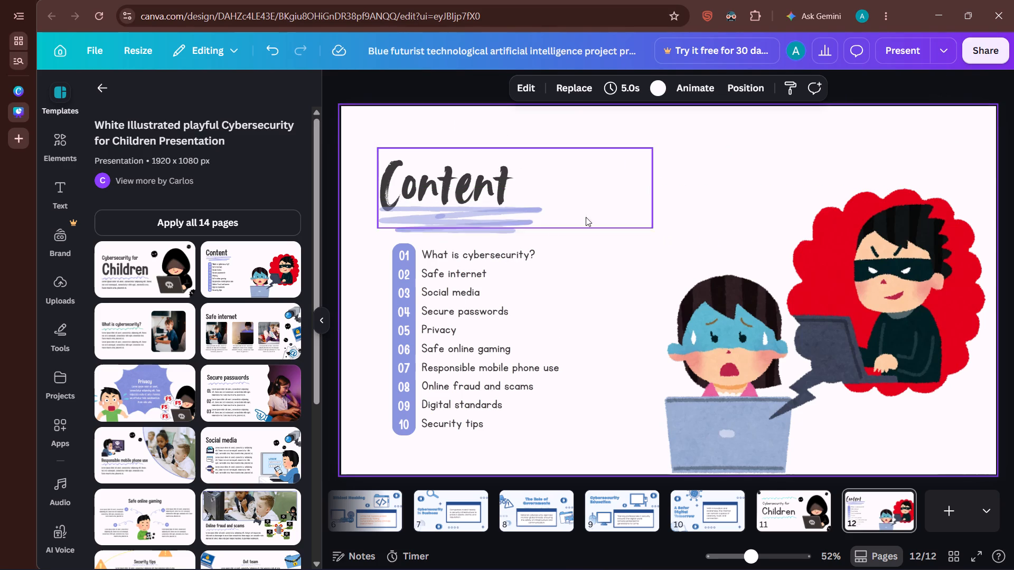
# Shift the brushstroke underline and the "Content" heading sideways to line up with the edge of the number column, raising the underline slightly.
pyautogui.click(457, 222)
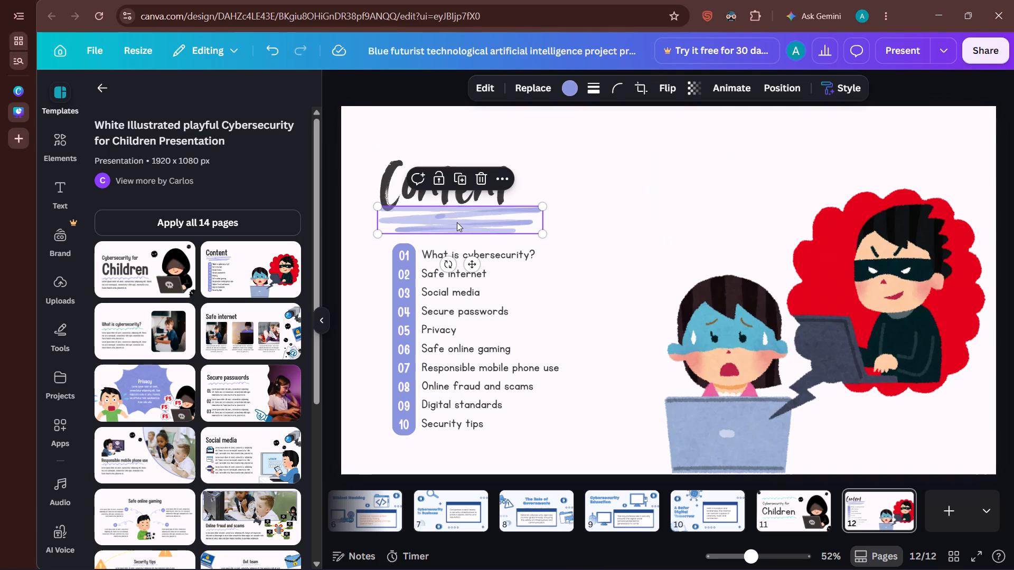
pyautogui.moveTo(457, 222); pyautogui.dragTo(471, 219)
pyautogui.click(434, 187)
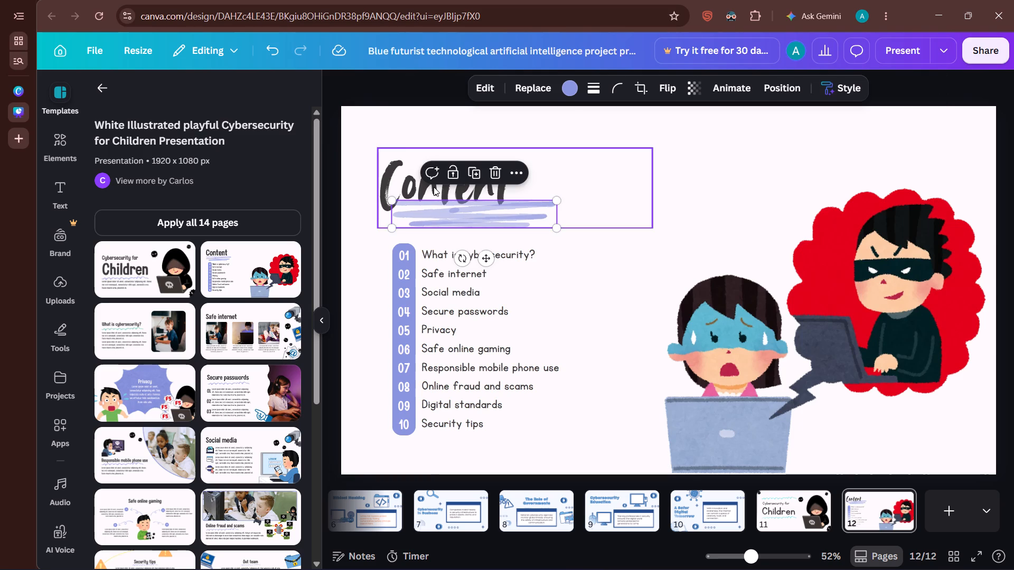
pyautogui.moveTo(434, 187); pyautogui.dragTo(451, 186)
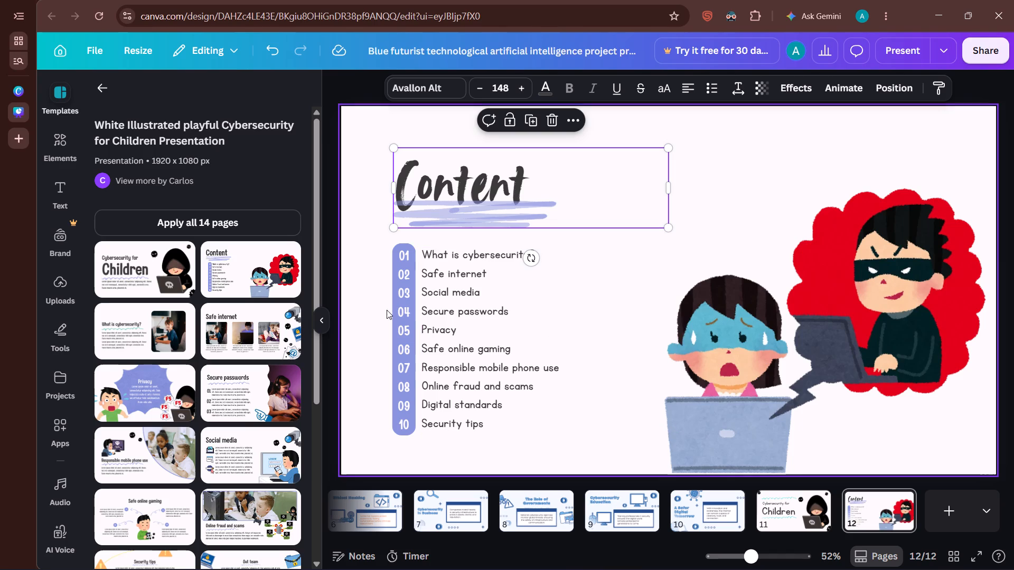
# Try Amsterdam Two on the 01–10 number column, and settle on the Dekko font.
pyautogui.click(402, 314)
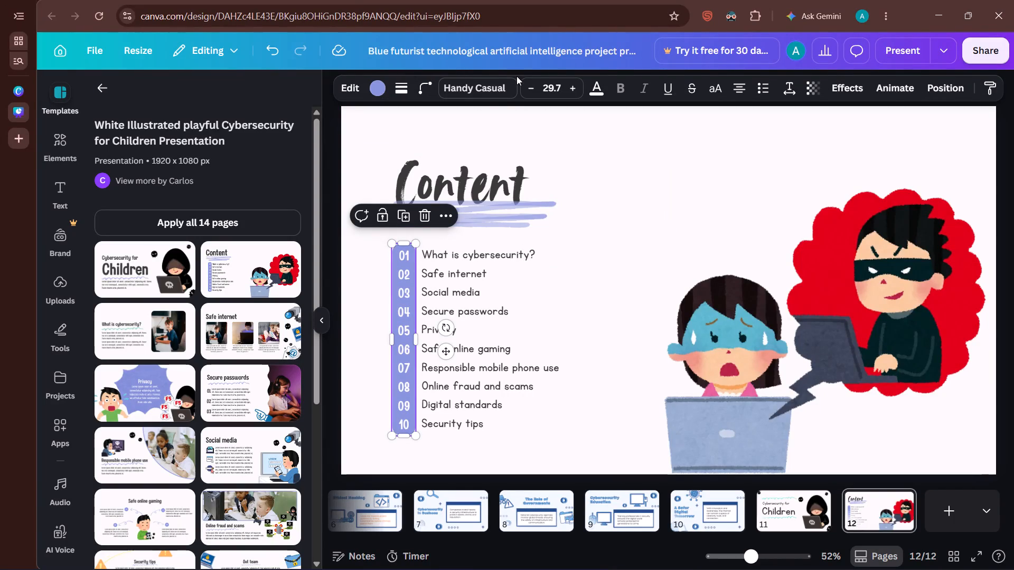
pyautogui.click(502, 93)
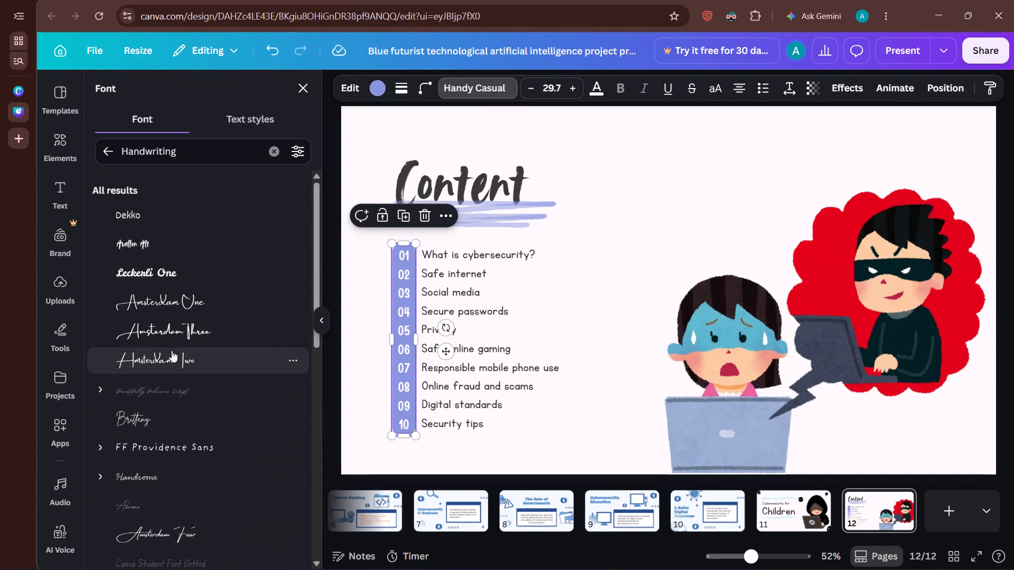
pyautogui.click(172, 350)
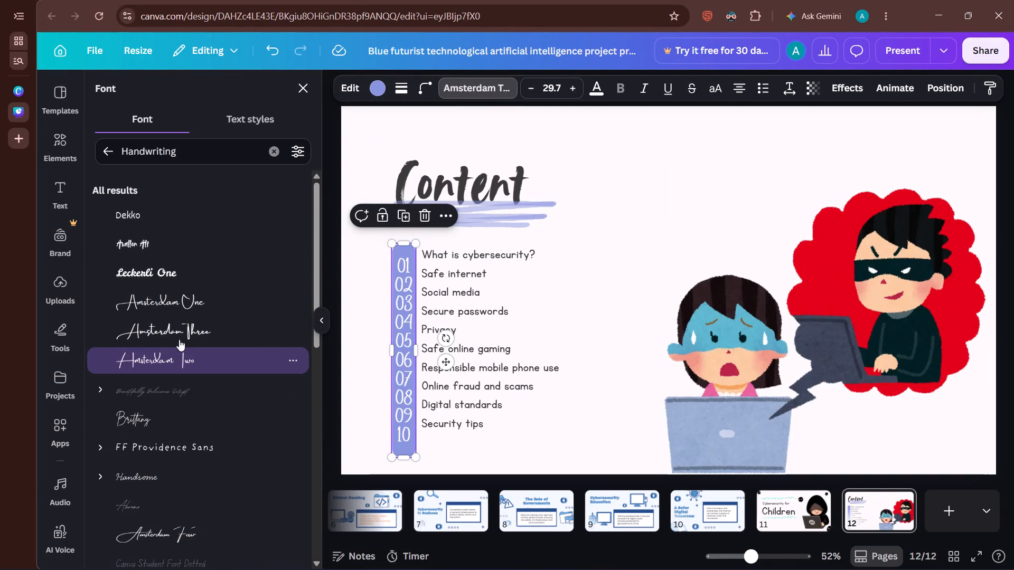
pyautogui.click(155, 208)
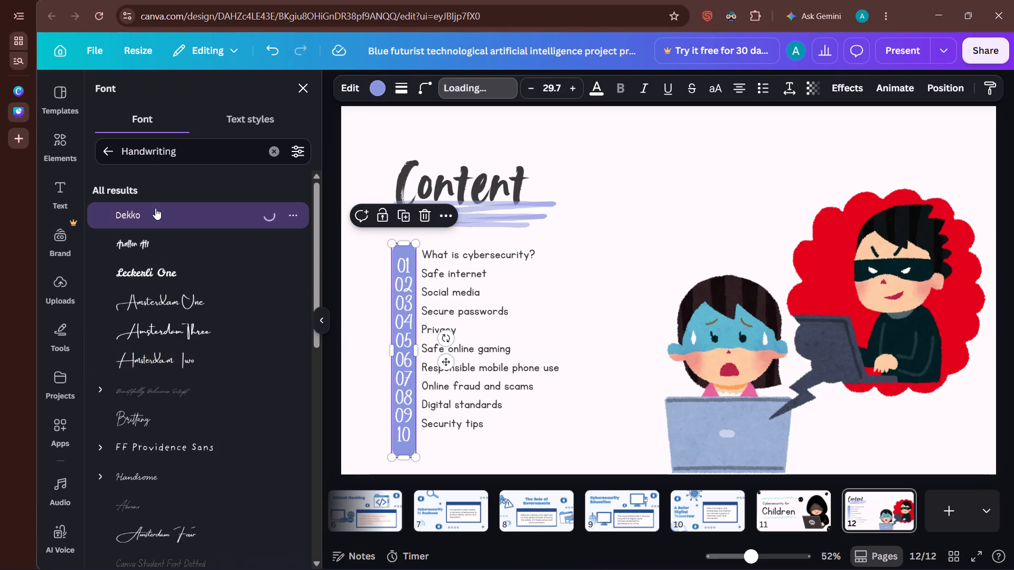
pyautogui.click(617, 196)
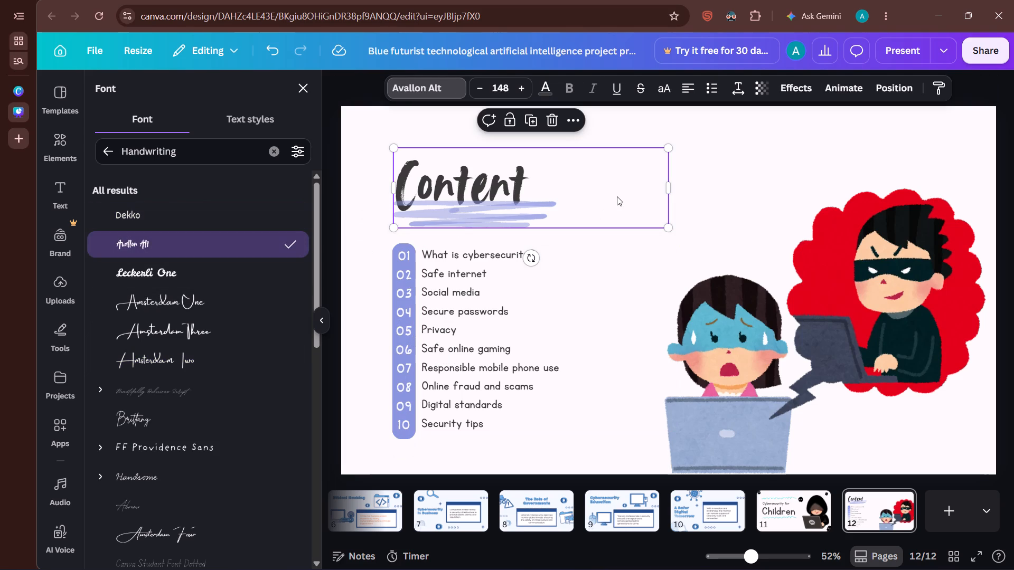
pyautogui.click(752, 149)
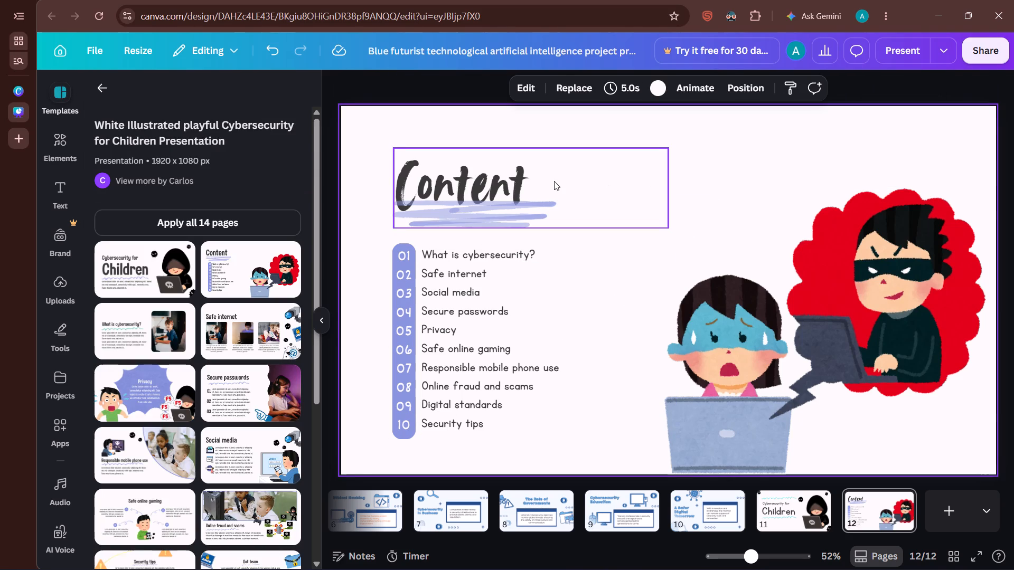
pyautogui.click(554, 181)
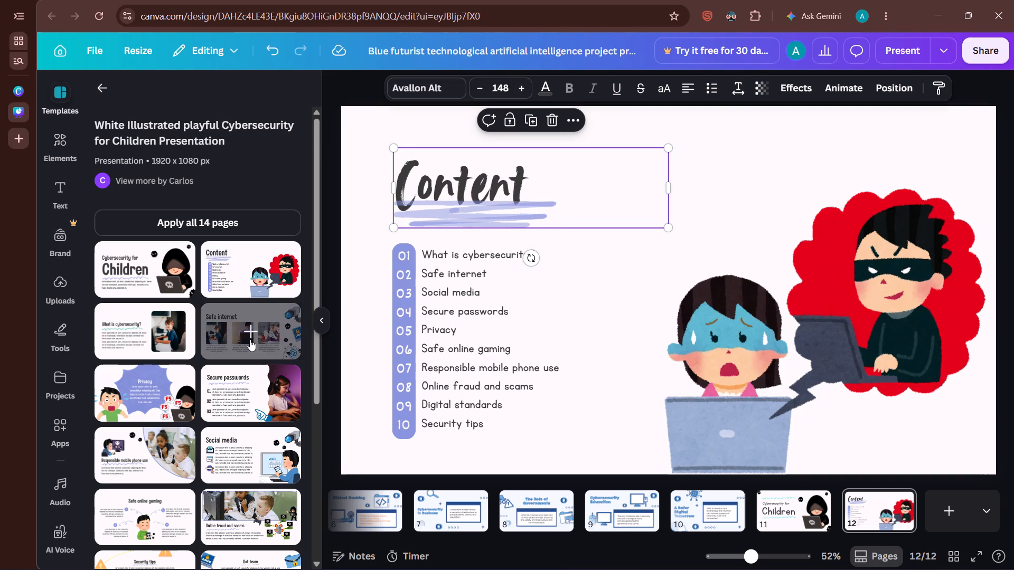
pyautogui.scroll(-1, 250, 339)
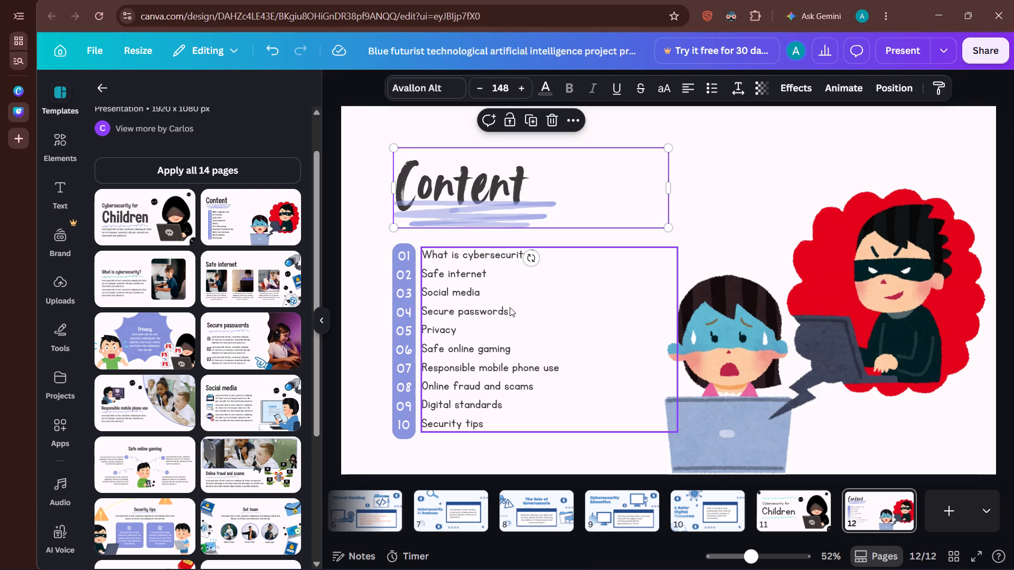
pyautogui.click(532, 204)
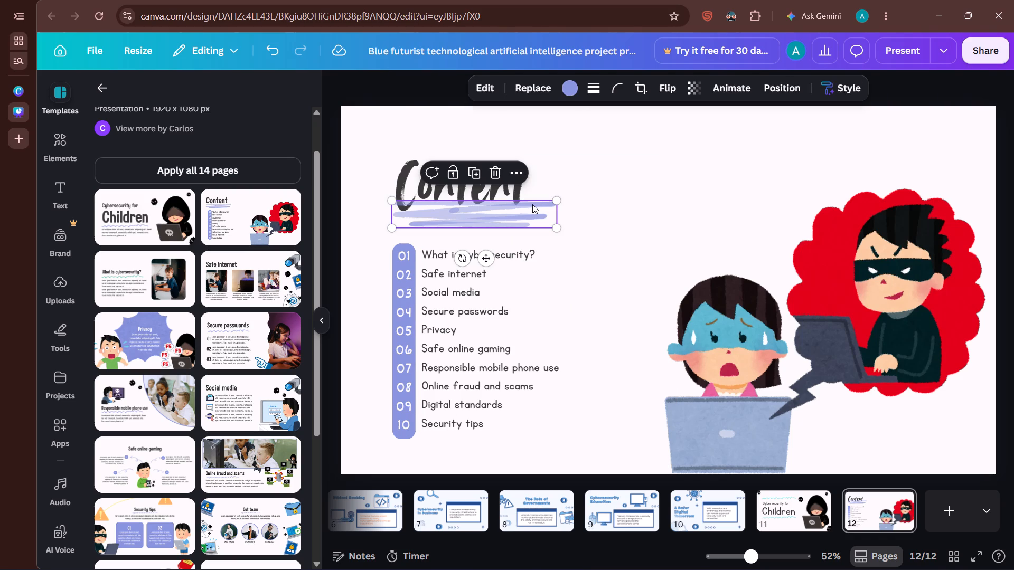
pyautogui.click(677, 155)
# Try light blue, dark blue, off-white, red, coral and pink on the "Content" heading, and settle on light purple from the default solid colours.
pyautogui.click(521, 176)
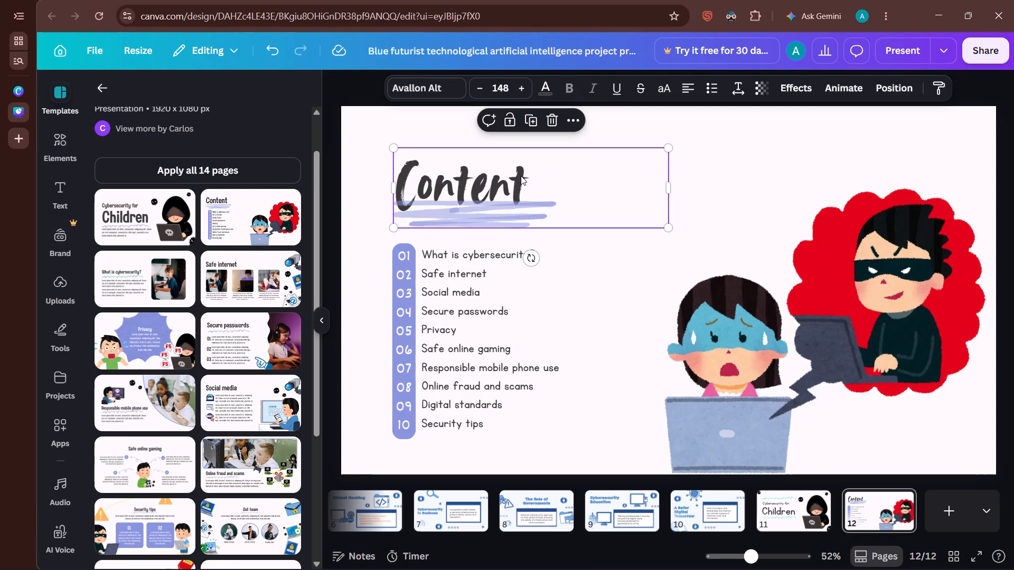
pyautogui.click(543, 85)
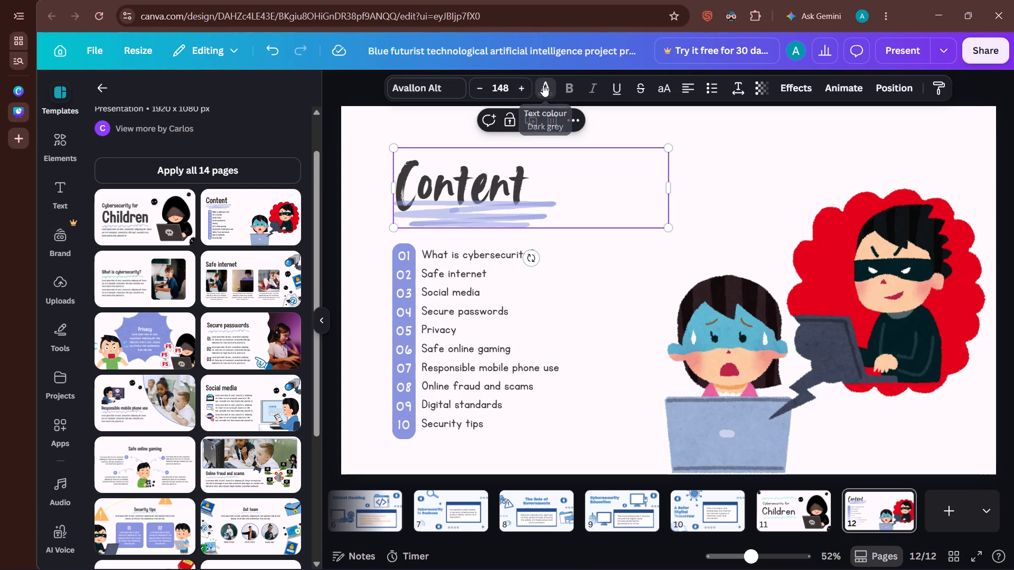
pyautogui.click(233, 182)
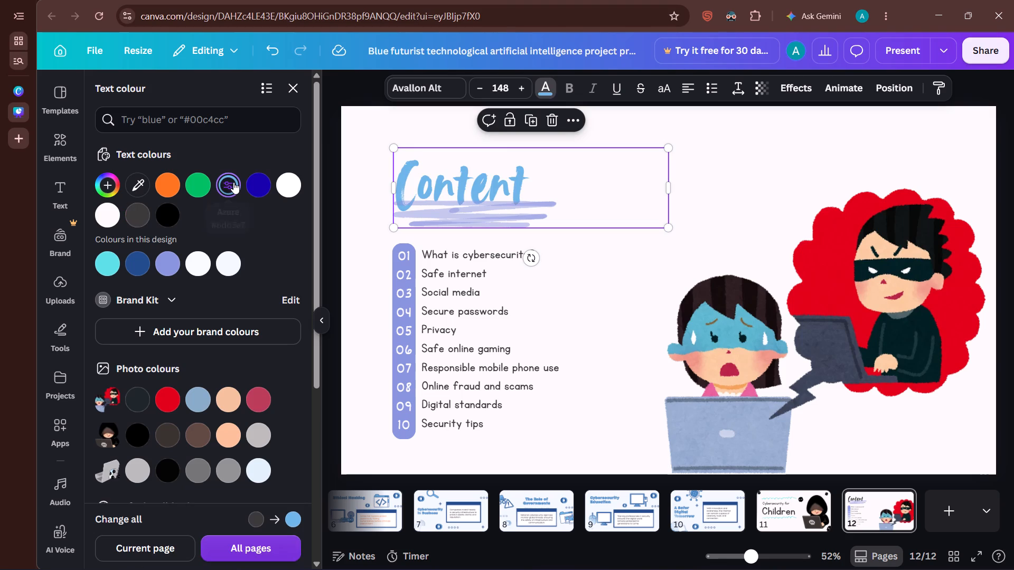
pyautogui.click(144, 256)
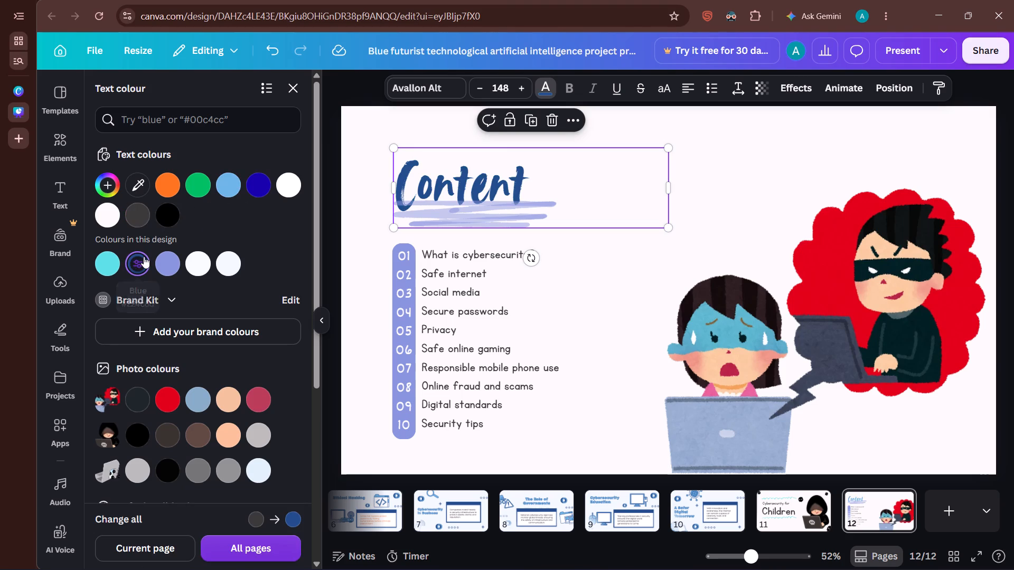
pyautogui.click(224, 269)
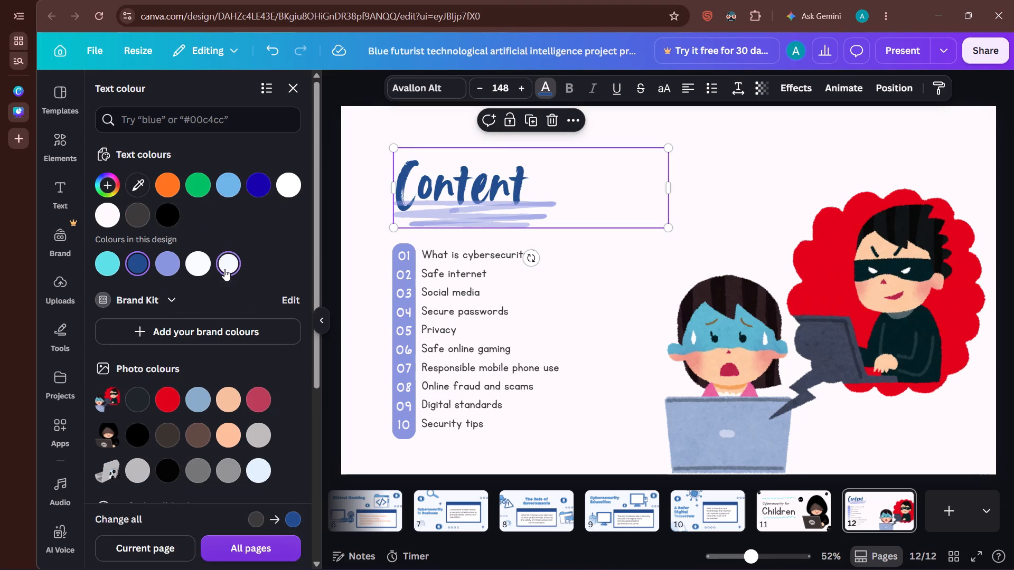
pyautogui.click(126, 271)
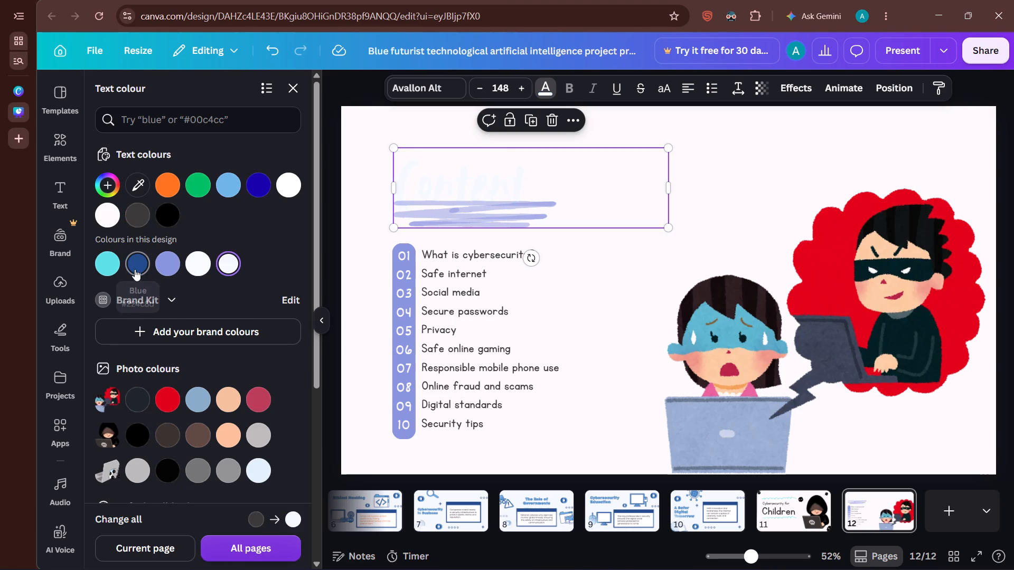
pyautogui.click(135, 269)
pyautogui.scroll(-3, 177, 284)
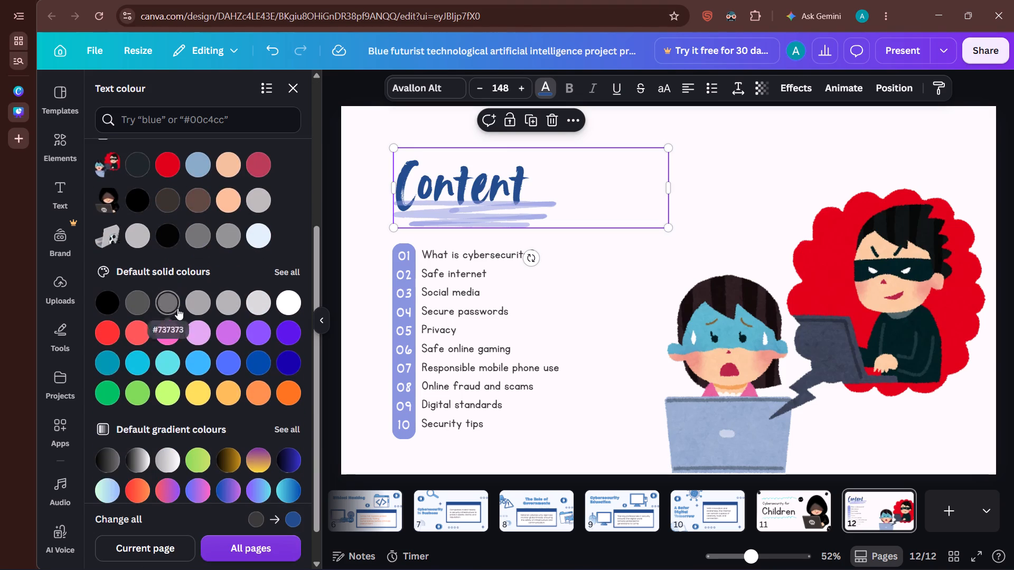
pyautogui.click(117, 335)
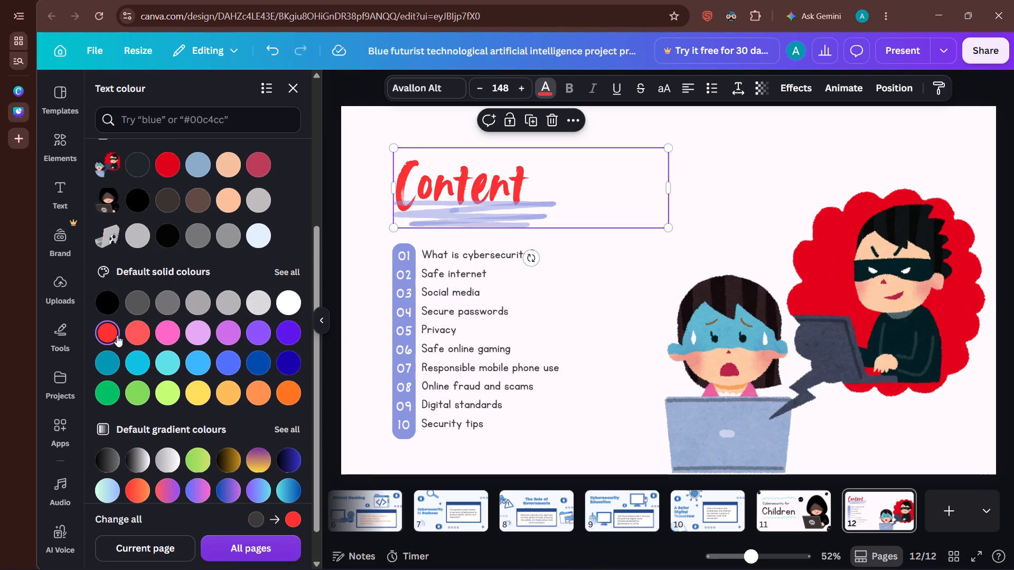
pyautogui.click(135, 339)
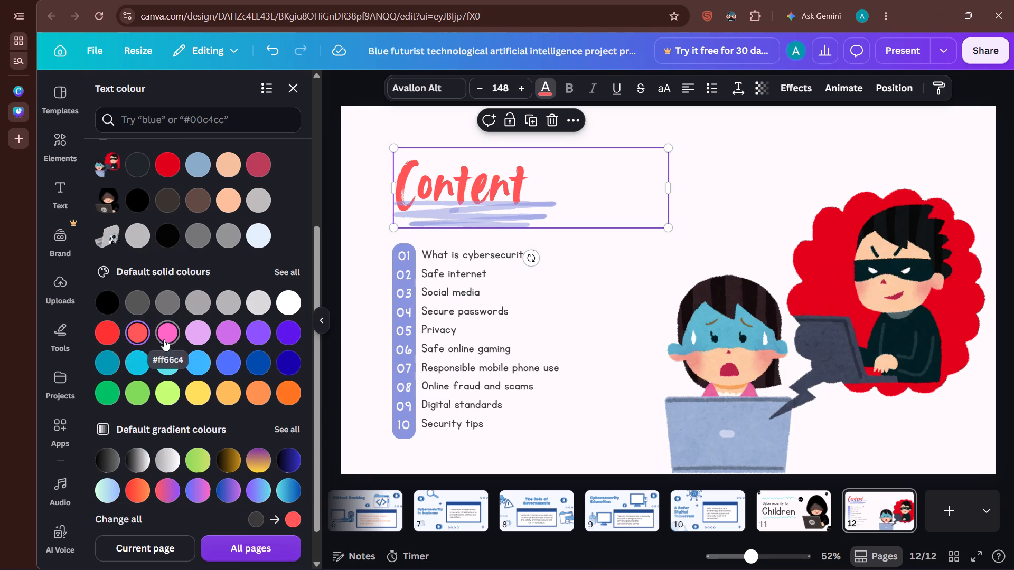
pyautogui.click(164, 339)
pyautogui.moveTo(243, 332); pyautogui.dragTo(229, 335)
pyautogui.click(229, 335)
pyautogui.click(793, 128)
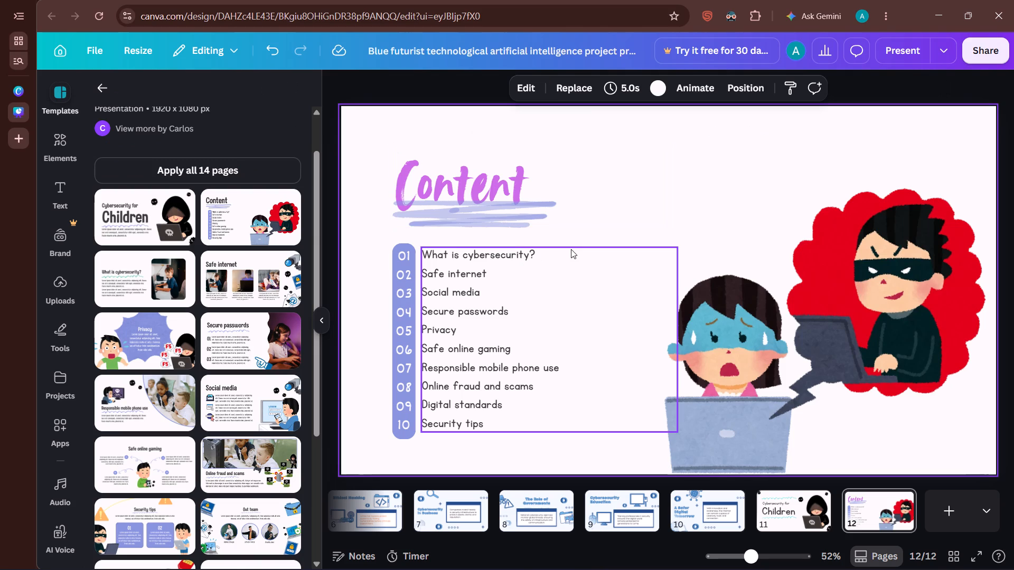
# Add a thirteenth page and apply the "What is cybersecurity?" page layout from the children's cybersecurity template.
pyautogui.click(943, 516)
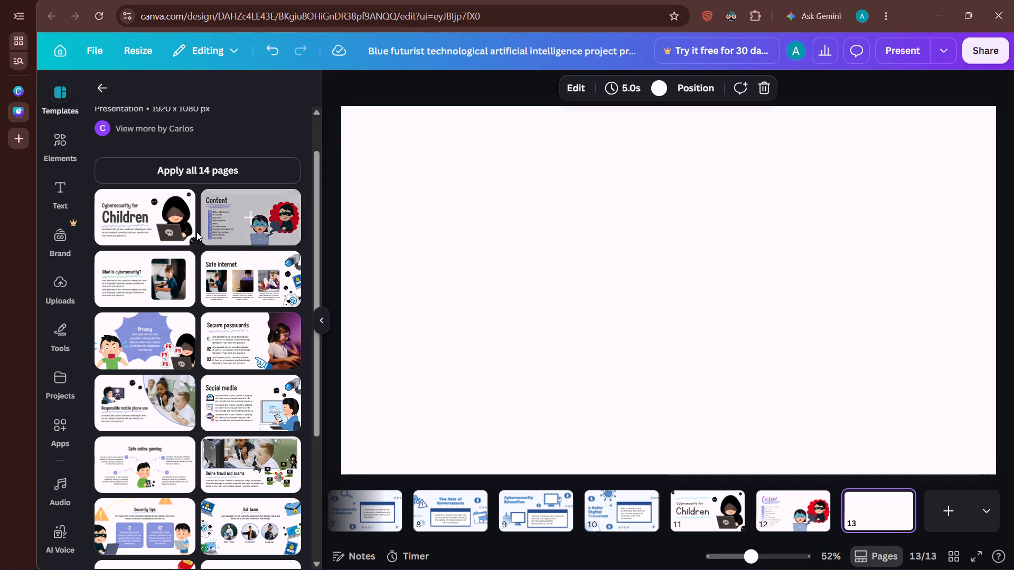
pyautogui.click(147, 270)
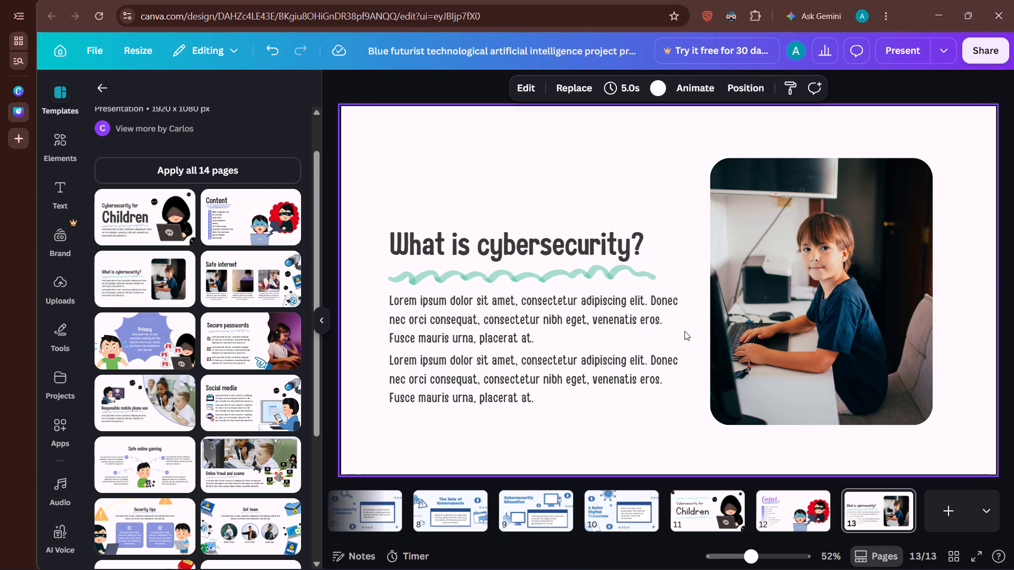
# Try several corner rounding values on the photo of the boy at the computer, and settle on 84.
pyautogui.click(838, 304)
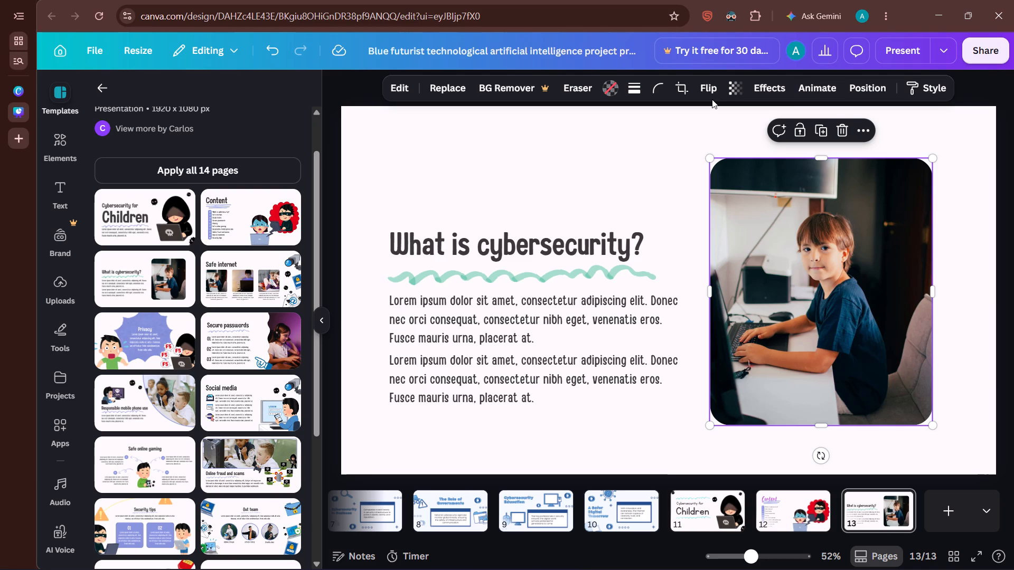
pyautogui.click(664, 84)
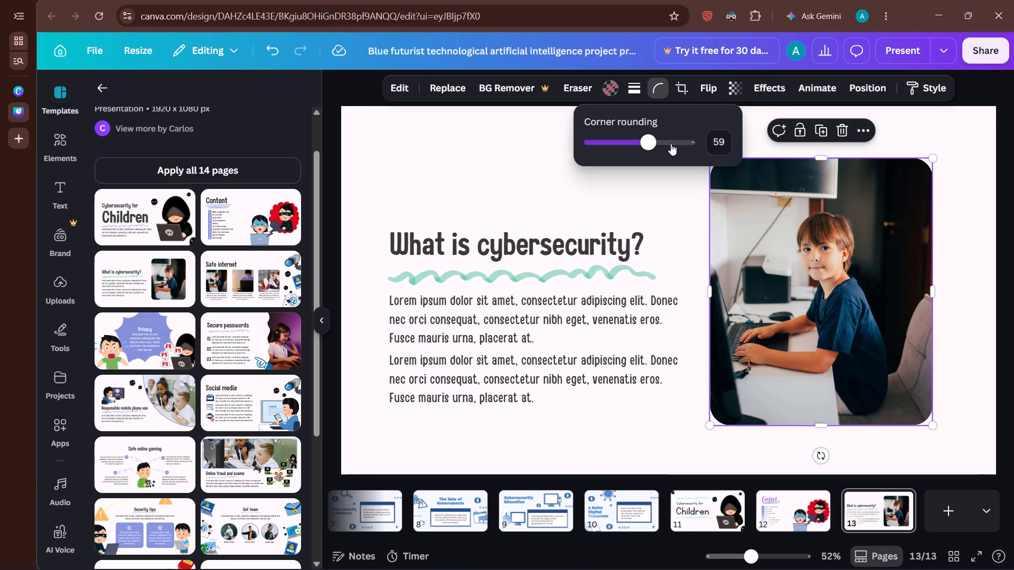
pyautogui.click(671, 144)
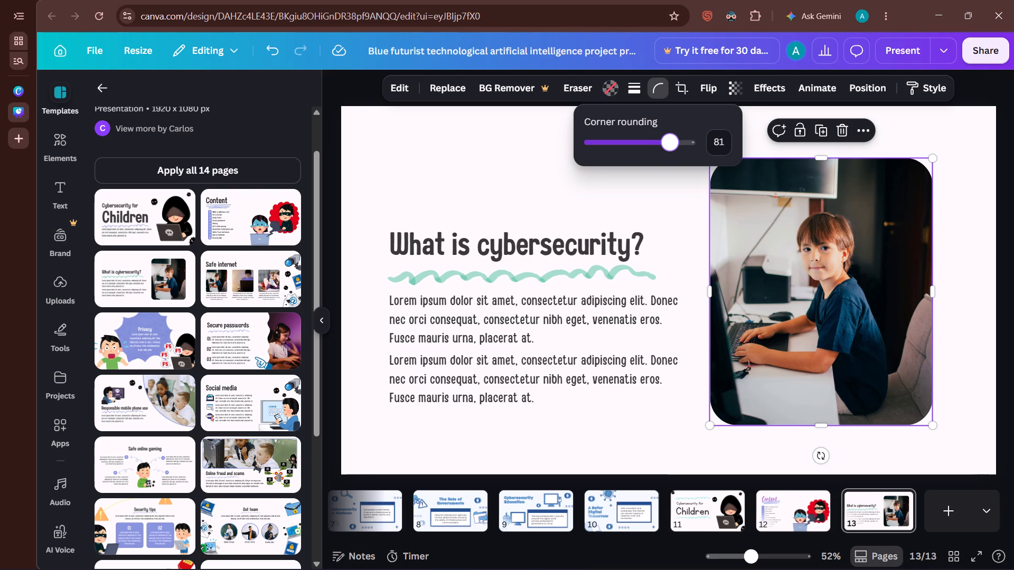
pyautogui.click(682, 147)
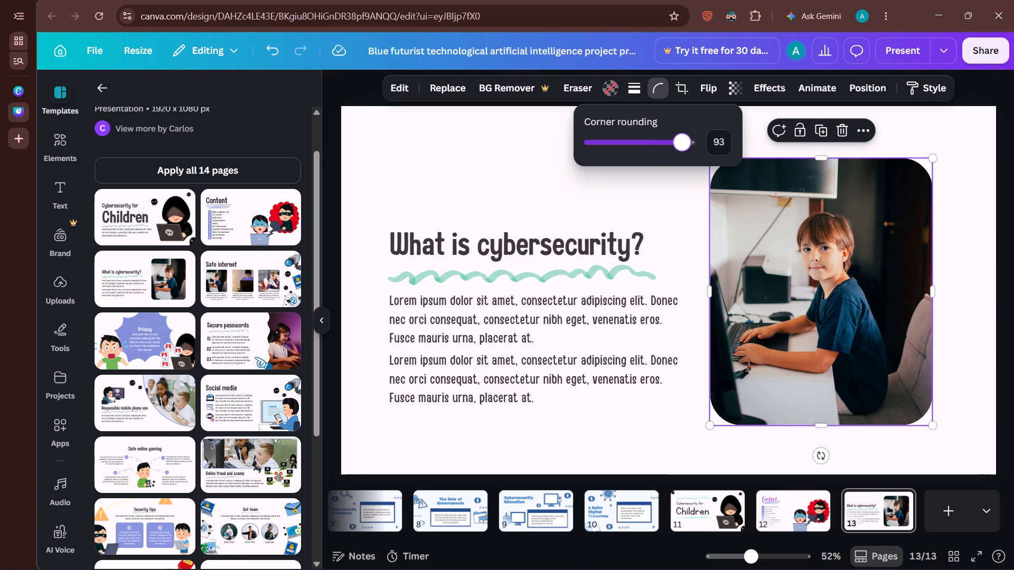
pyautogui.moveTo(684, 148); pyautogui.dragTo(595, 162)
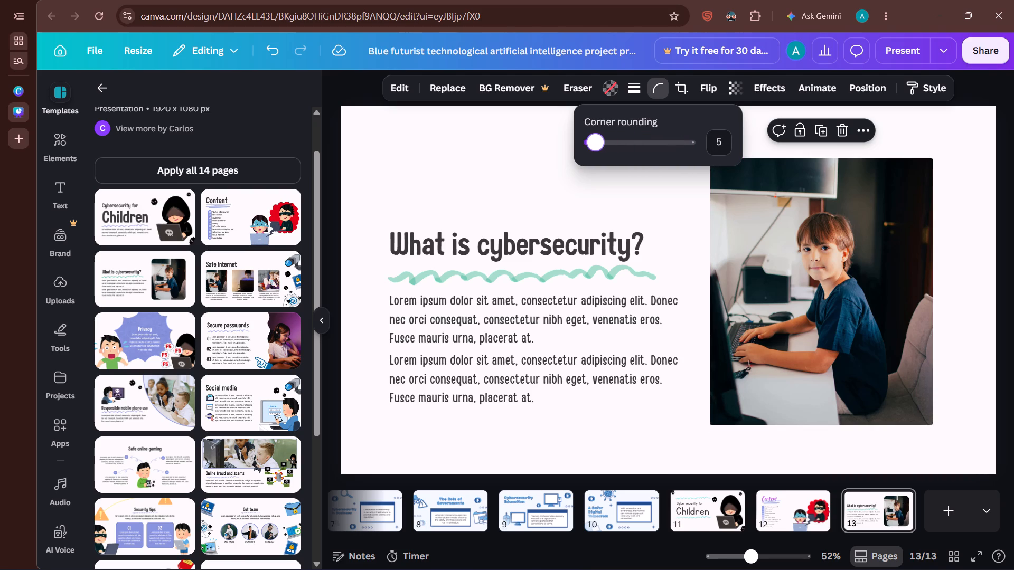
pyautogui.moveTo(595, 162); pyautogui.dragTo(674, 167)
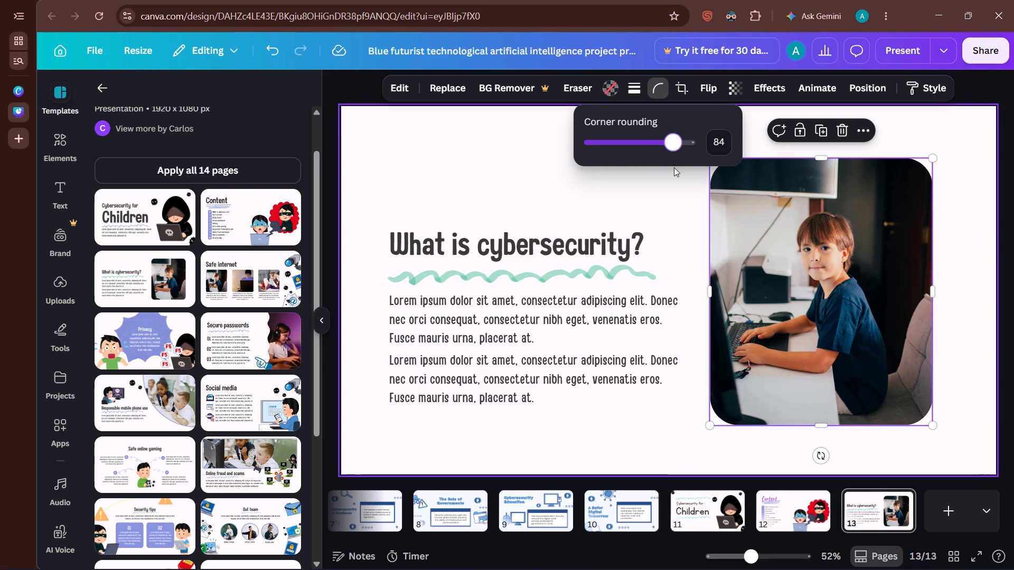
pyautogui.click(757, 117)
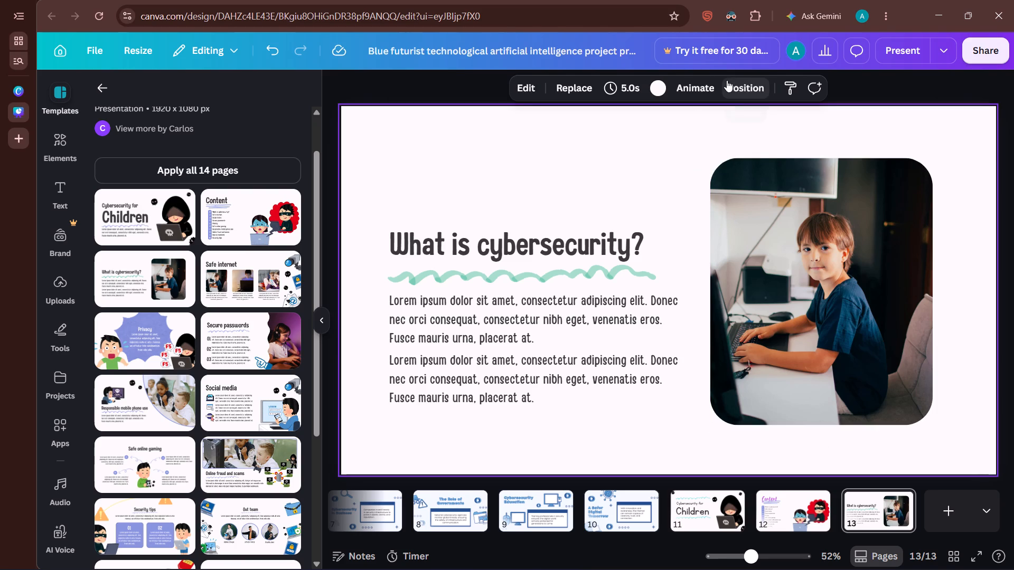
# Move the "What is cybersecurity?" heading and its green wavy underline higher on page thirteen, keeping the underline just below the heading.
pyautogui.click(774, 197)
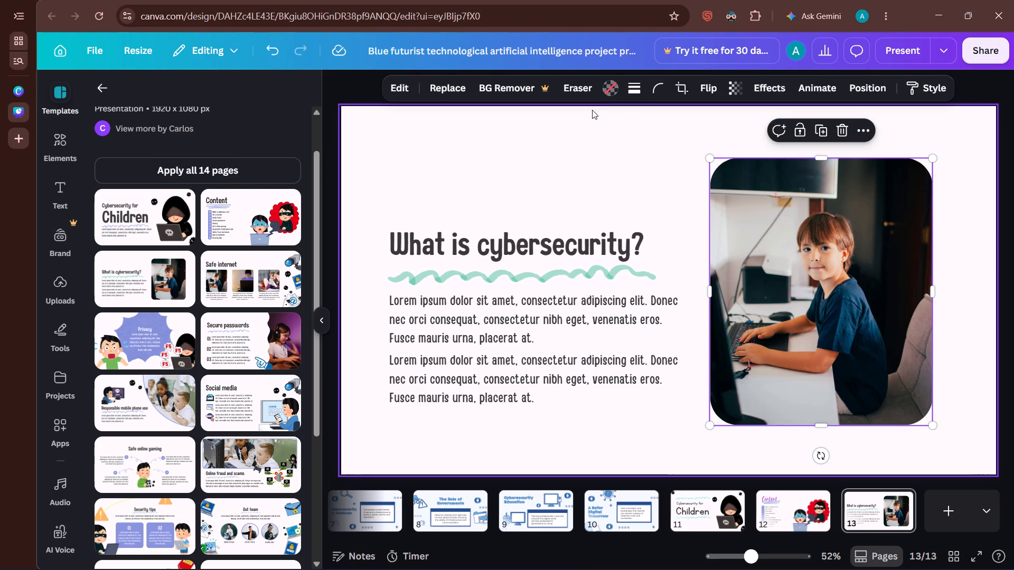
pyautogui.click(511, 233)
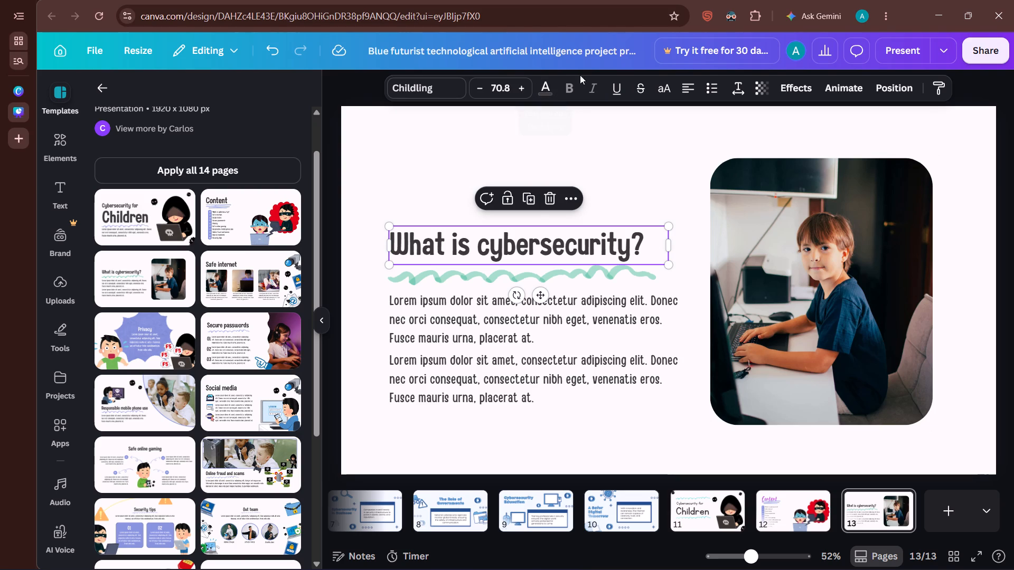
pyautogui.moveTo(526, 235); pyautogui.dragTo(523, 194)
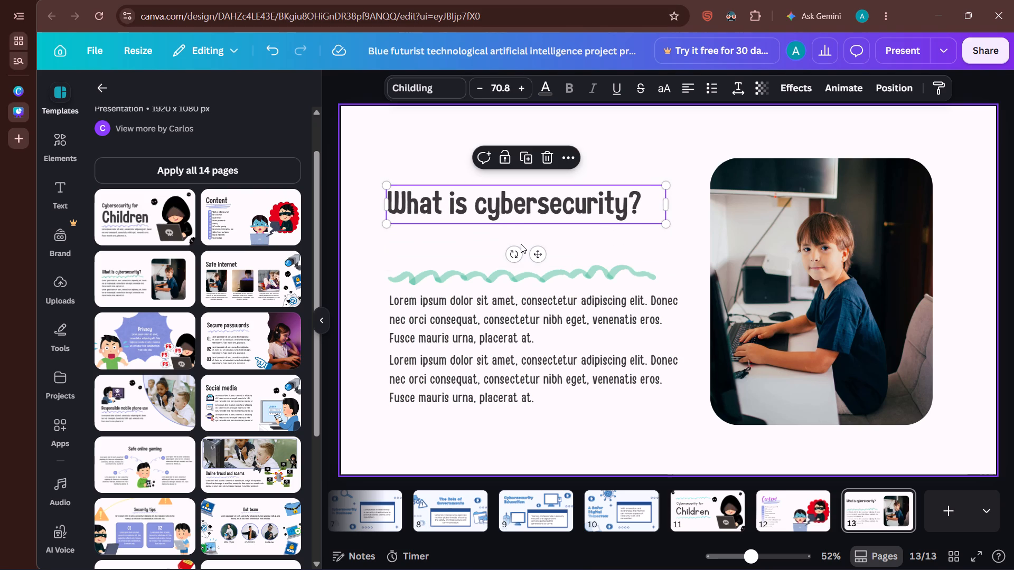
pyautogui.click(522, 270)
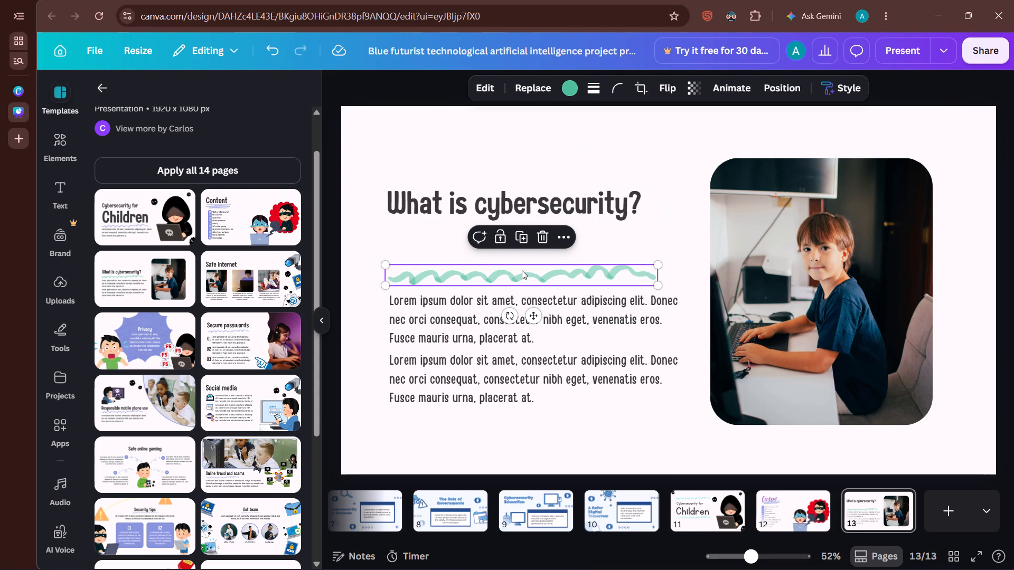
pyautogui.moveTo(522, 270); pyautogui.dragTo(527, 238)
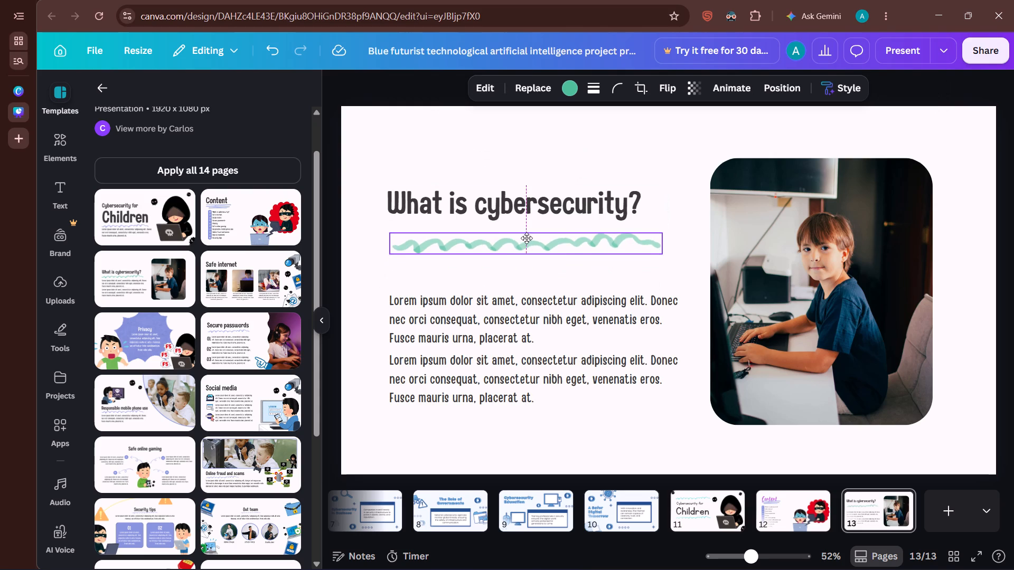
pyautogui.moveTo(527, 238); pyautogui.dragTo(523, 228)
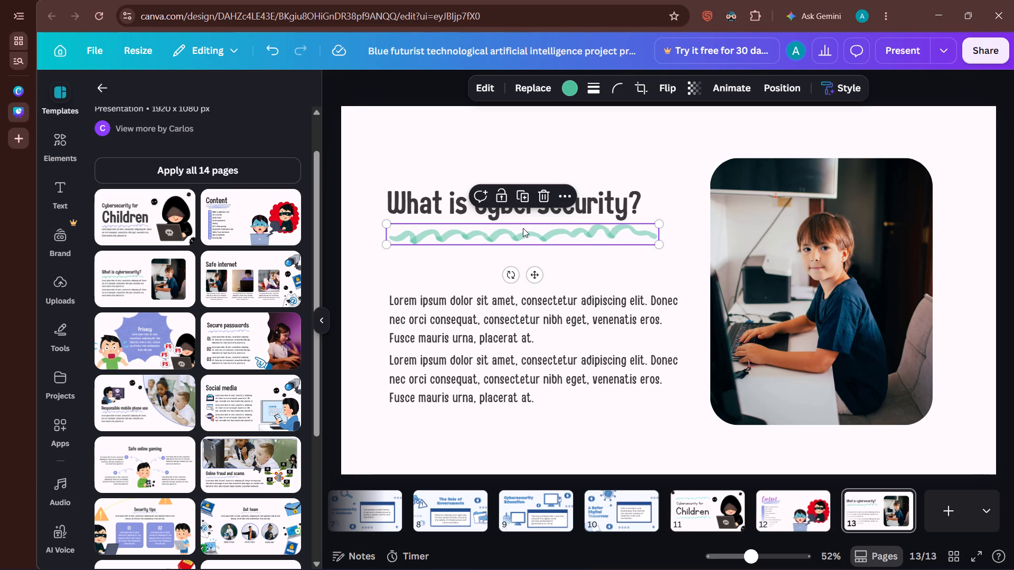
pyautogui.click(500, 215)
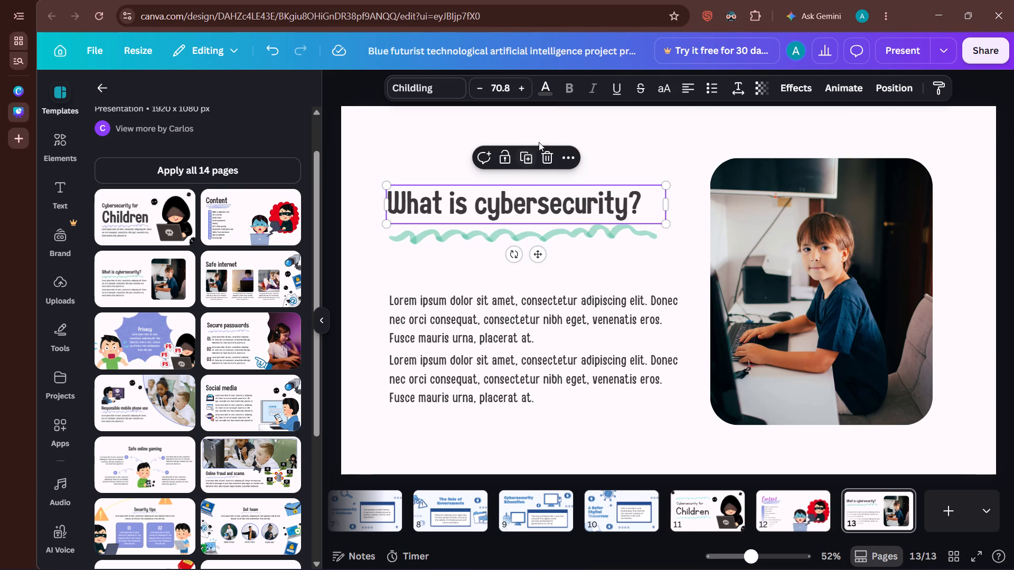
# Move both lorem ipsum paragraphs up beneath the wavy underline, stacked closely and aligned with the heading's left edge.
pyautogui.click(533, 321)
pyautogui.click(531, 322)
pyautogui.click(531, 322)
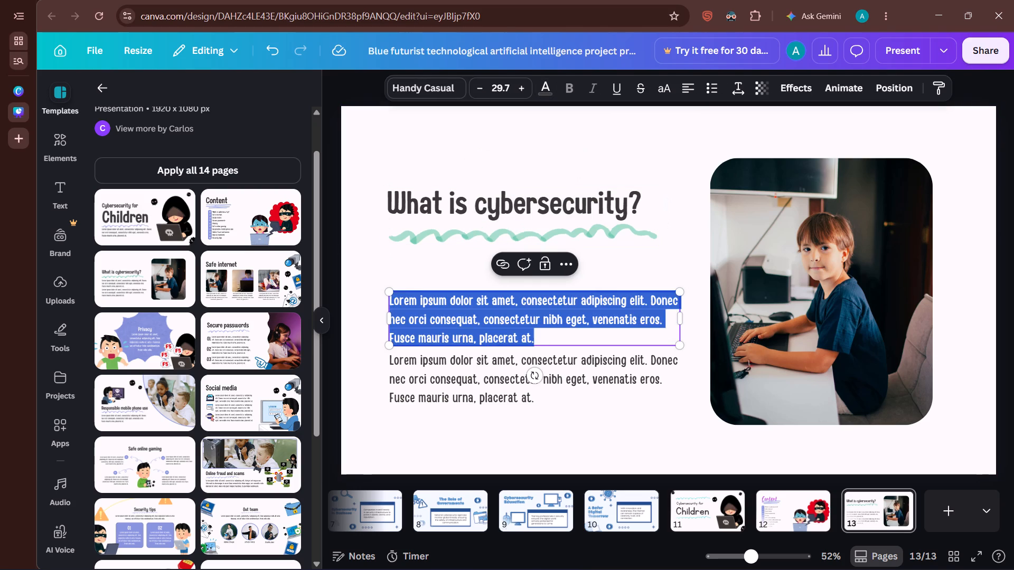
pyautogui.click(530, 323)
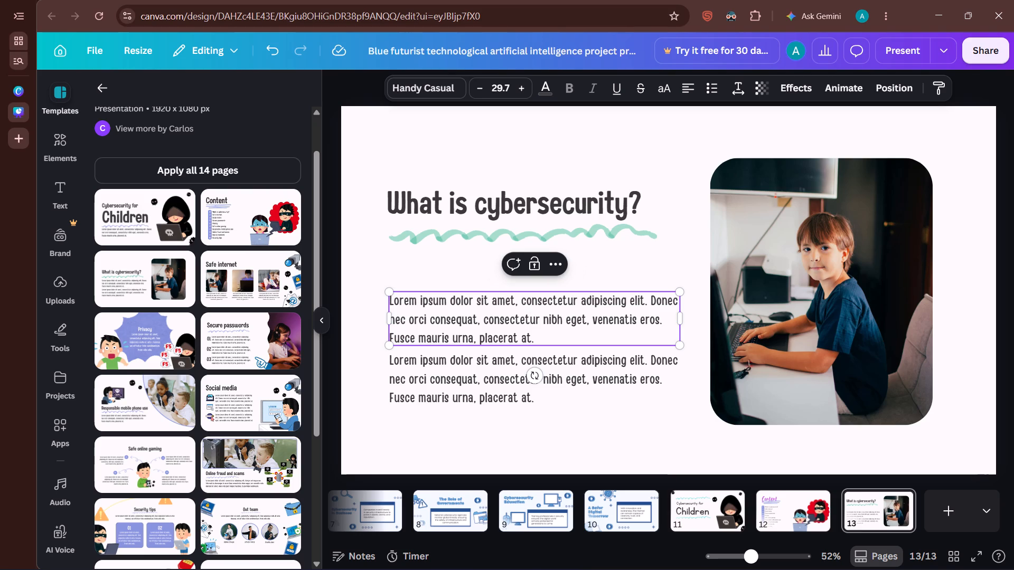
pyautogui.click(379, 233)
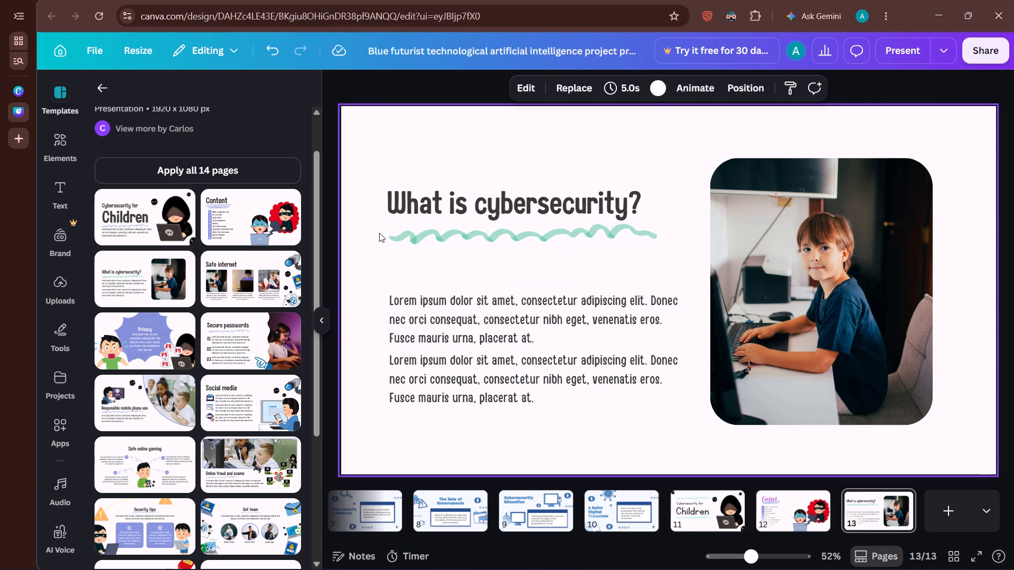
pyautogui.click(436, 336)
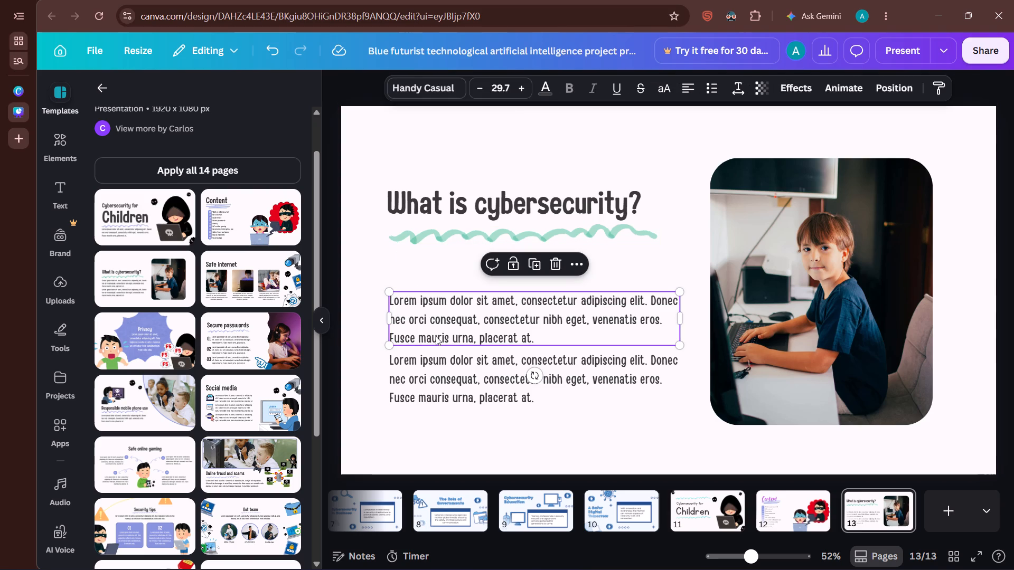
pyautogui.moveTo(436, 336); pyautogui.dragTo(431, 307)
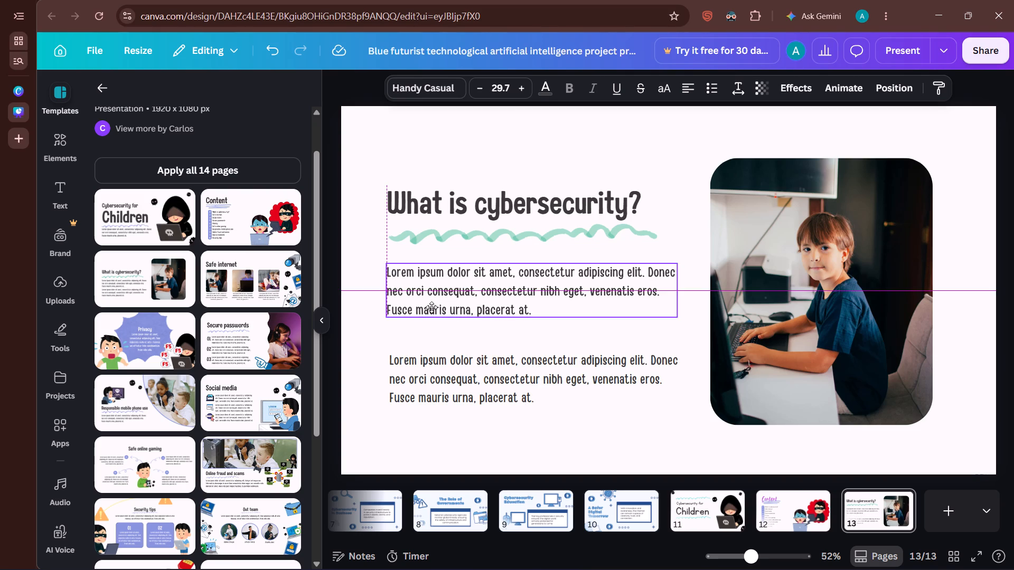
pyautogui.moveTo(431, 307); pyautogui.dragTo(430, 301)
pyautogui.click(444, 379)
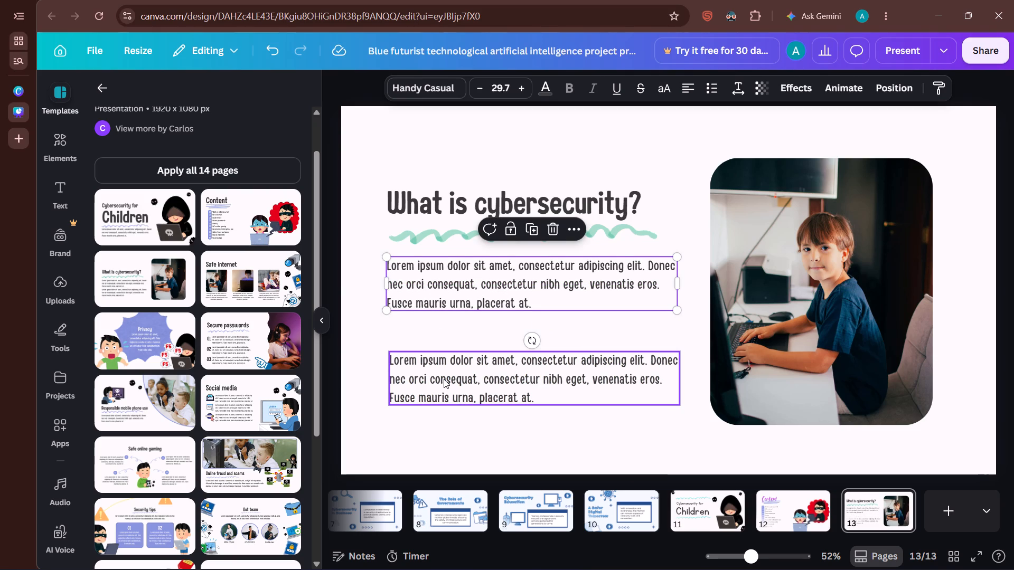
pyautogui.moveTo(442, 380); pyautogui.dragTo(434, 334)
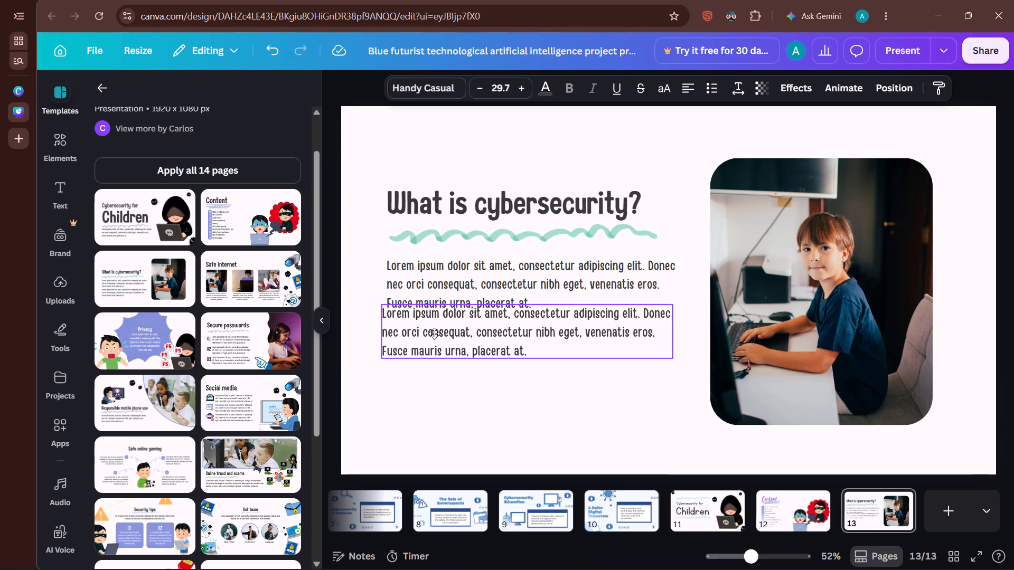
pyautogui.moveTo(434, 334); pyautogui.dragTo(438, 343)
pyautogui.click(417, 141)
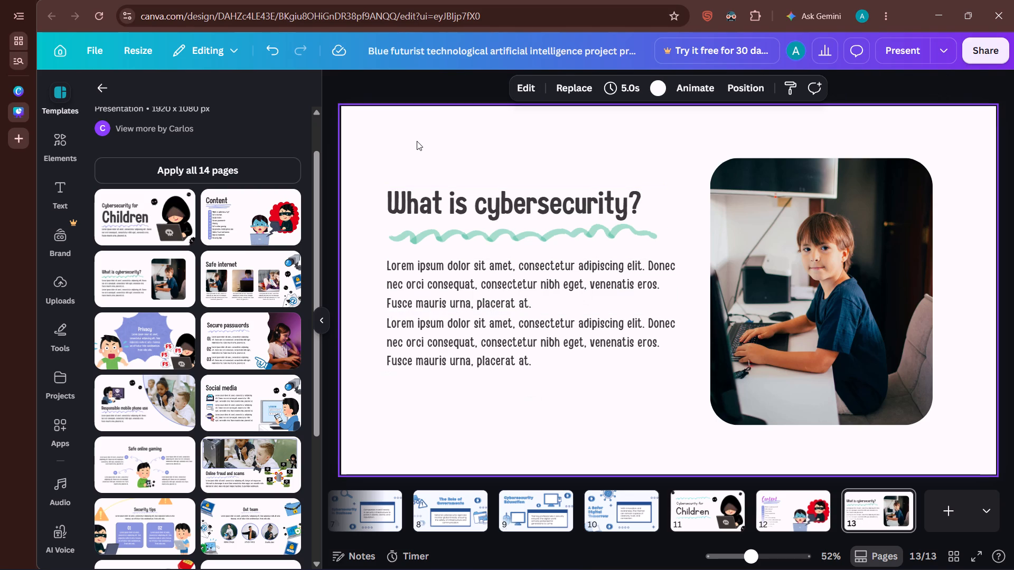
# Set the "What is cybersecurity?" heading's font to Avallon Alt.
pyautogui.click(478, 210)
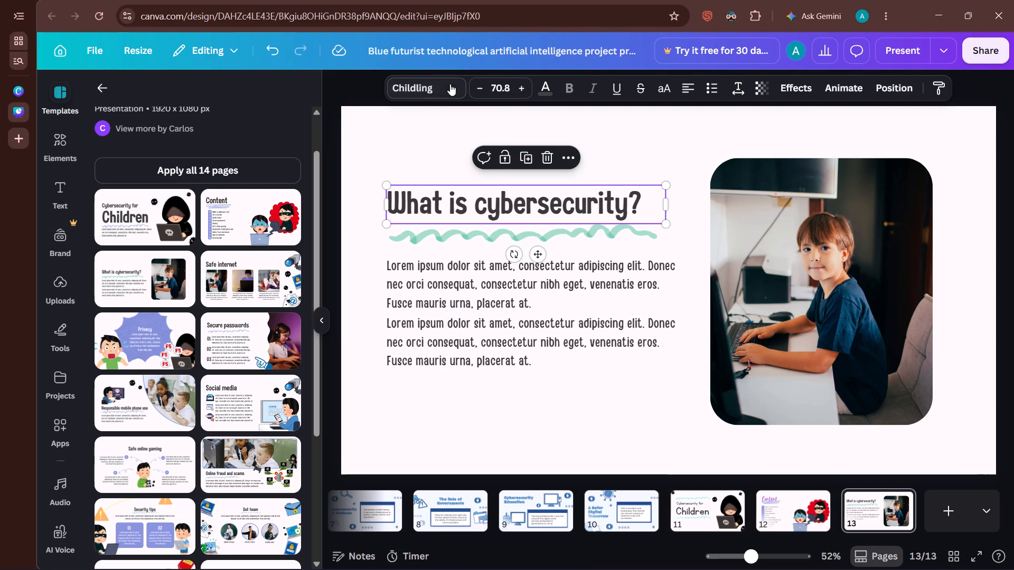
pyautogui.click(447, 85)
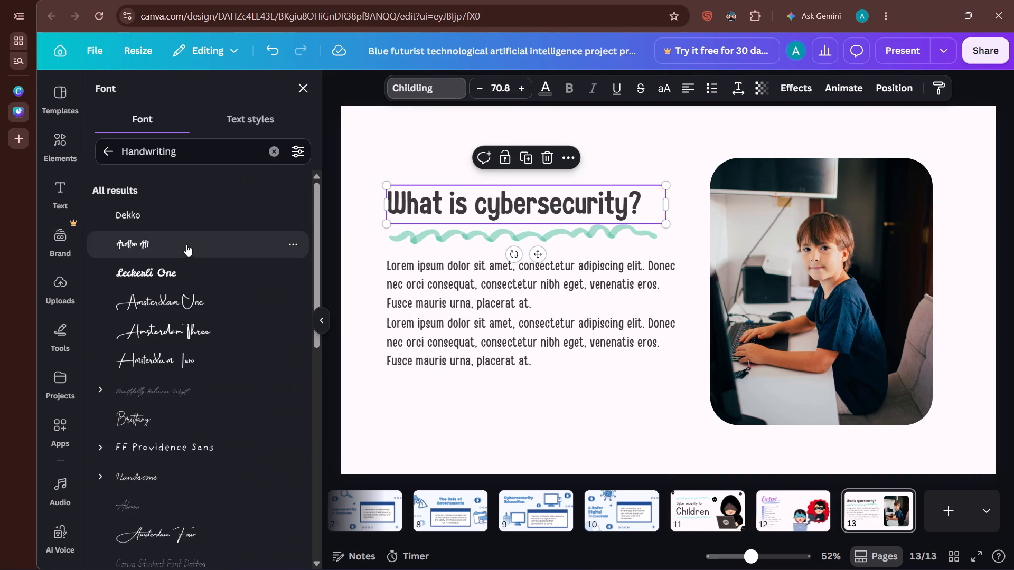
pyautogui.click(186, 248)
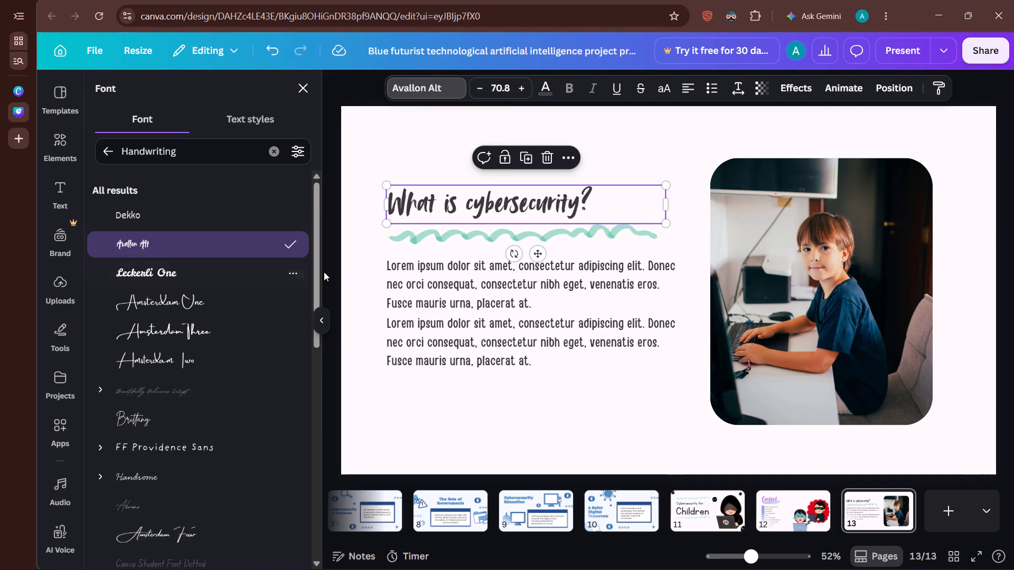
# Recolour the wavy underline below the heading with the light purple already used in the design.
pyautogui.click(404, 236)
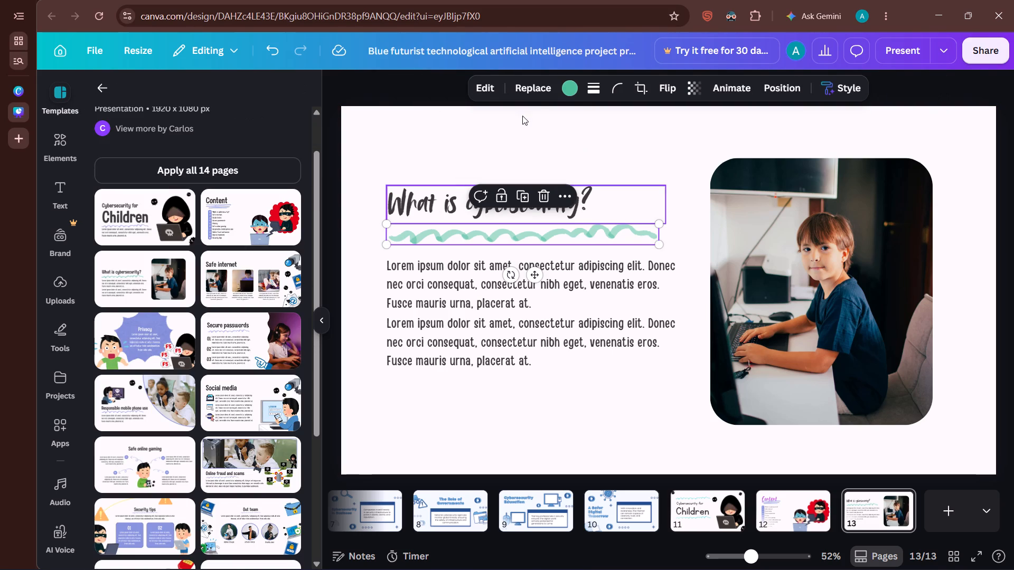
pyautogui.click(561, 89)
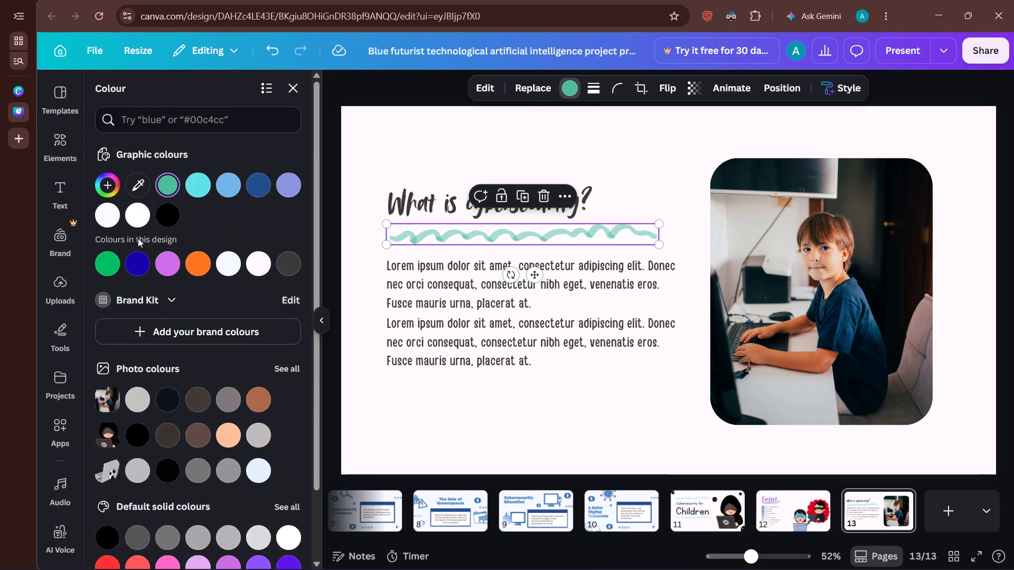
pyautogui.click(159, 262)
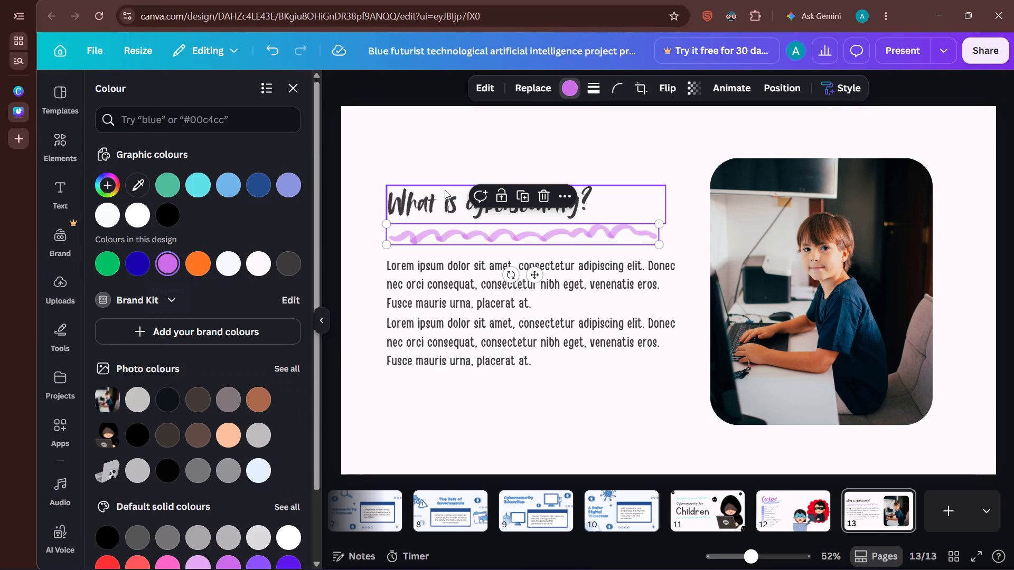
pyautogui.click(468, 150)
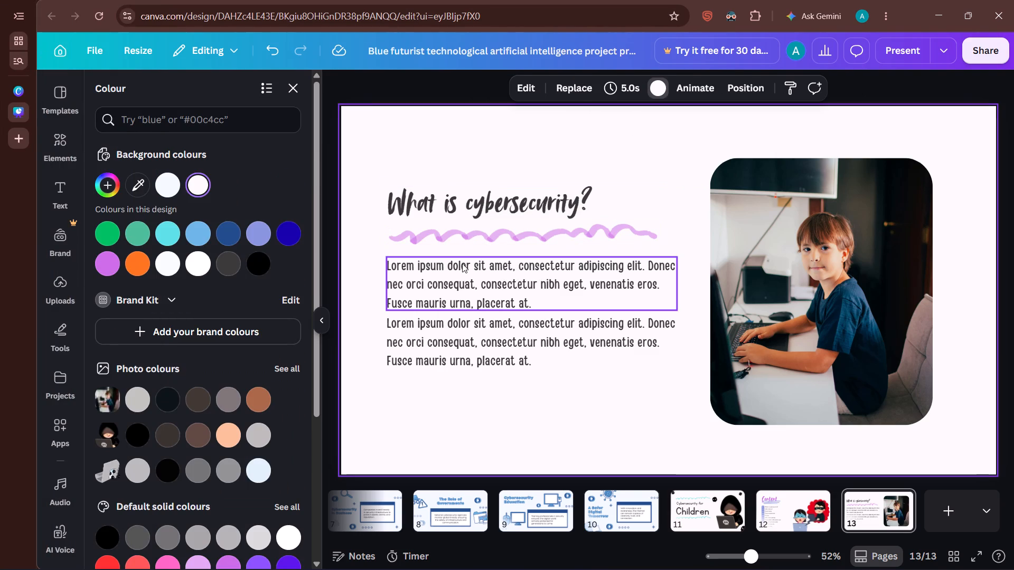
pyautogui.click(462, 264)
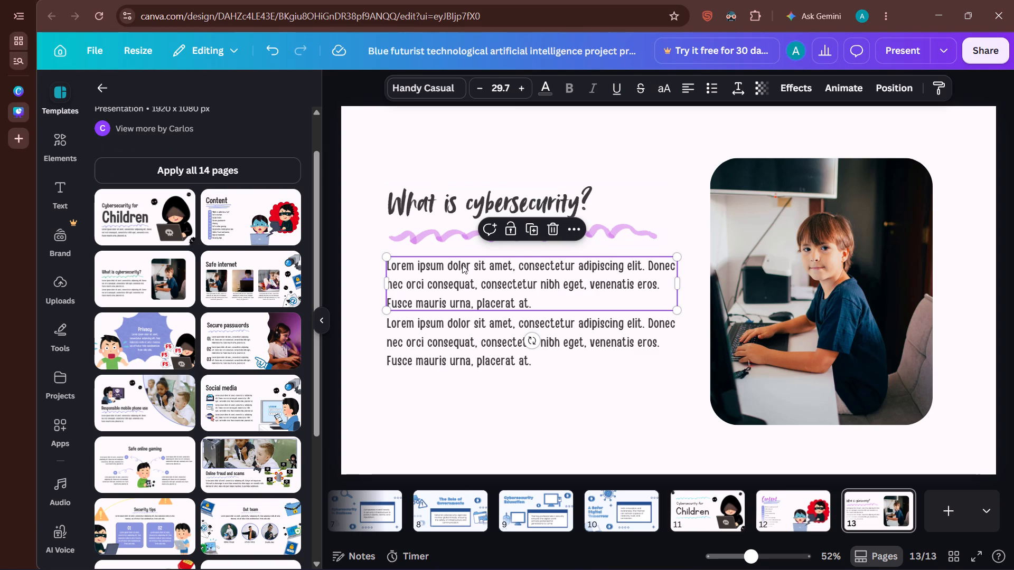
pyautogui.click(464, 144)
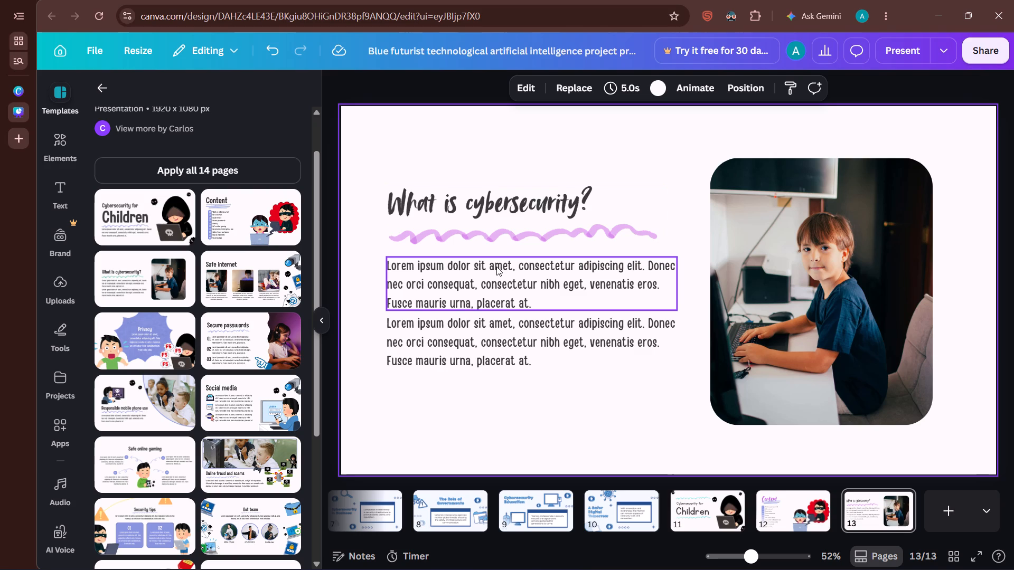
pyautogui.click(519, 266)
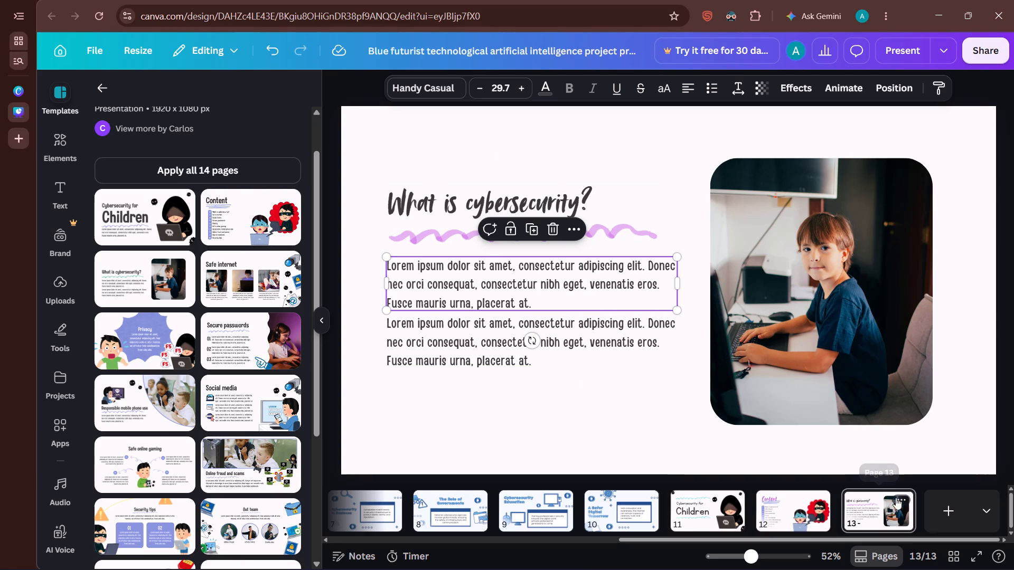
# Add a fourteenth page and apply the "Safe internet" page layout from the children's cybersecurity template.
pyautogui.click(932, 501)
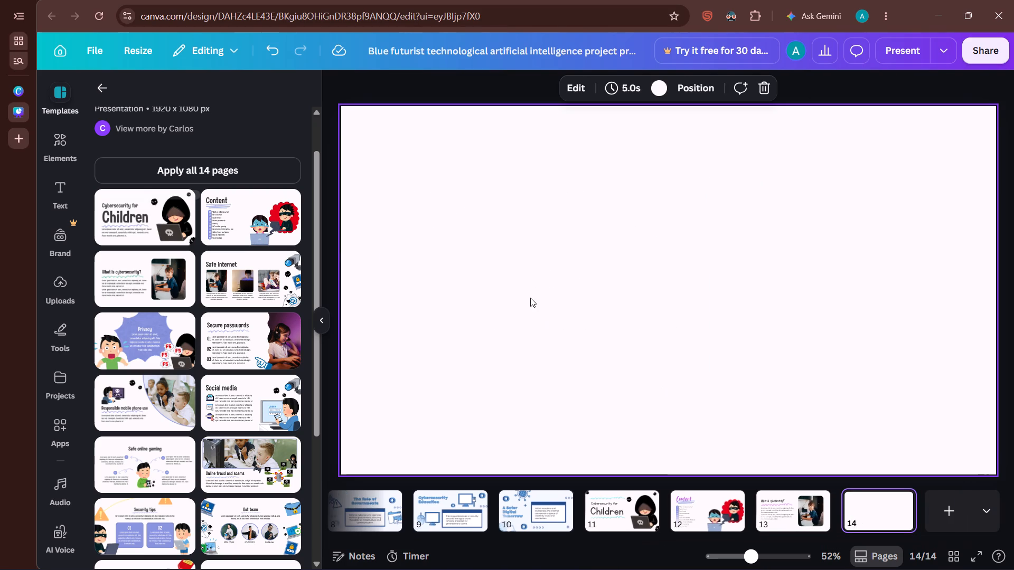
pyautogui.click(257, 275)
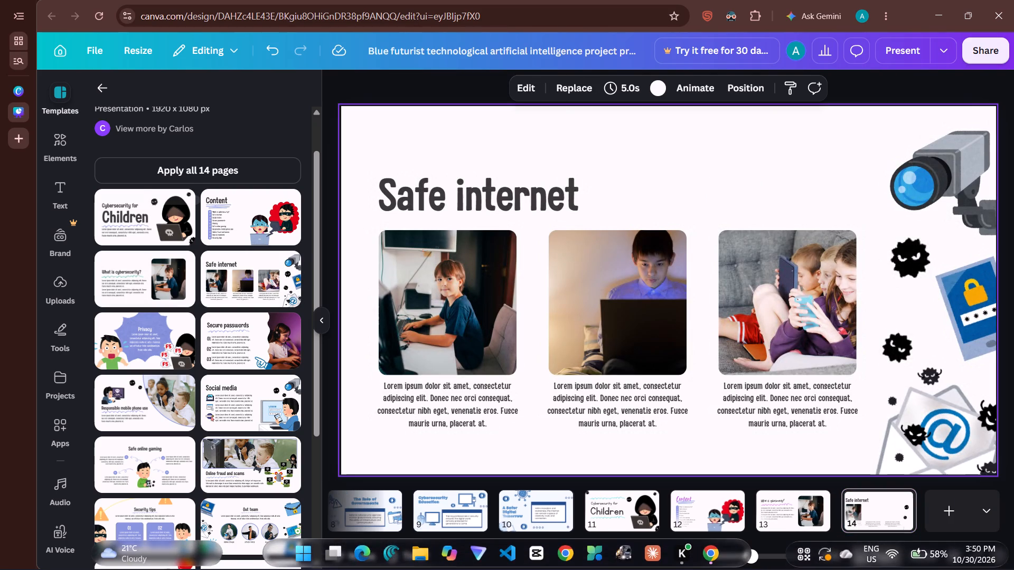
# Try salmon #ff751f on the "Safe internet" heading, and settle on the design's light purple.
pyautogui.click(511, 203)
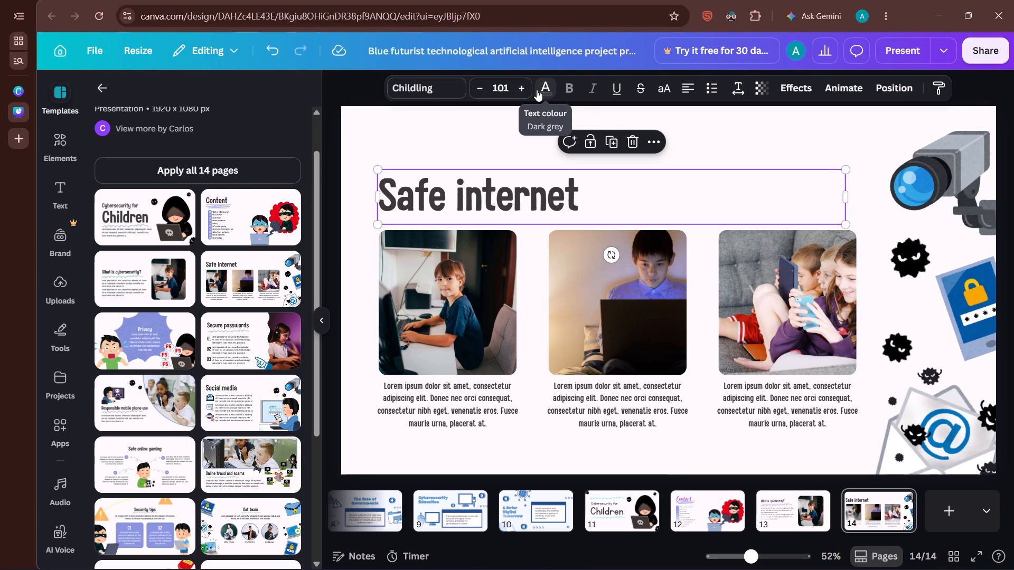
pyautogui.click(537, 90)
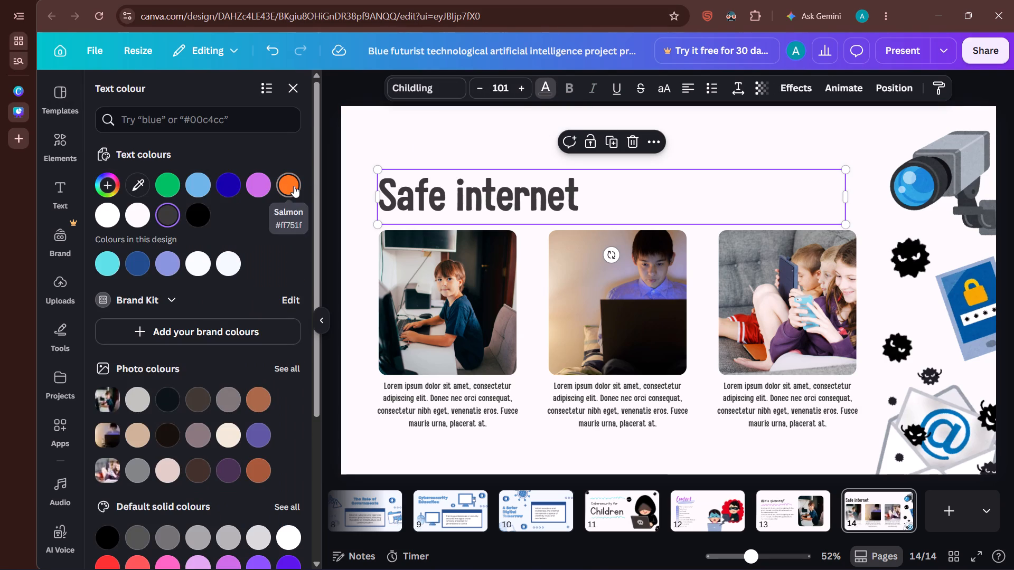
pyautogui.click(294, 186)
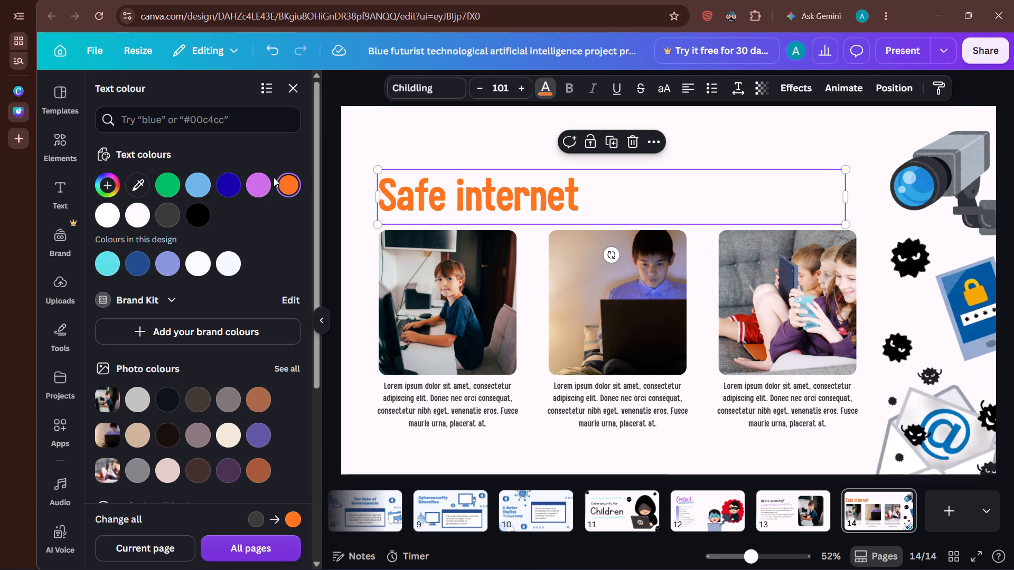
pyautogui.click(262, 187)
pyautogui.click(466, 136)
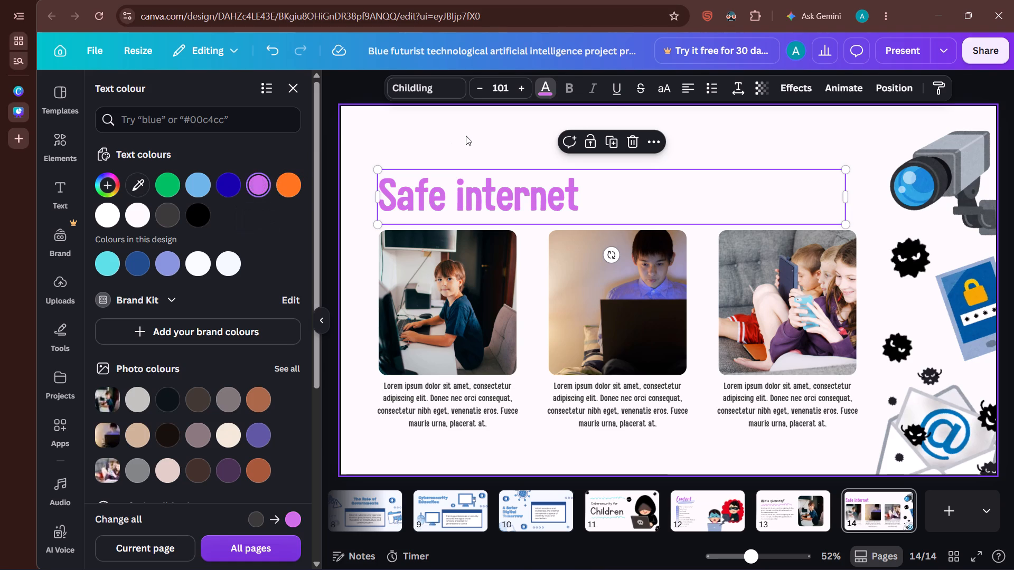
# Set the "Safe internet" heading's font to Avallon Alt.
pyautogui.click(459, 194)
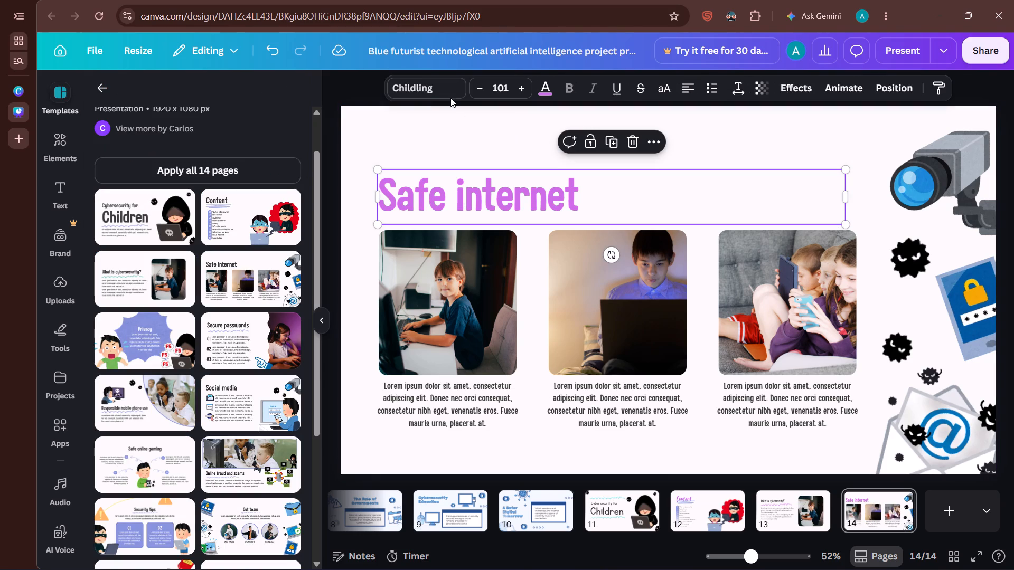
pyautogui.click(447, 91)
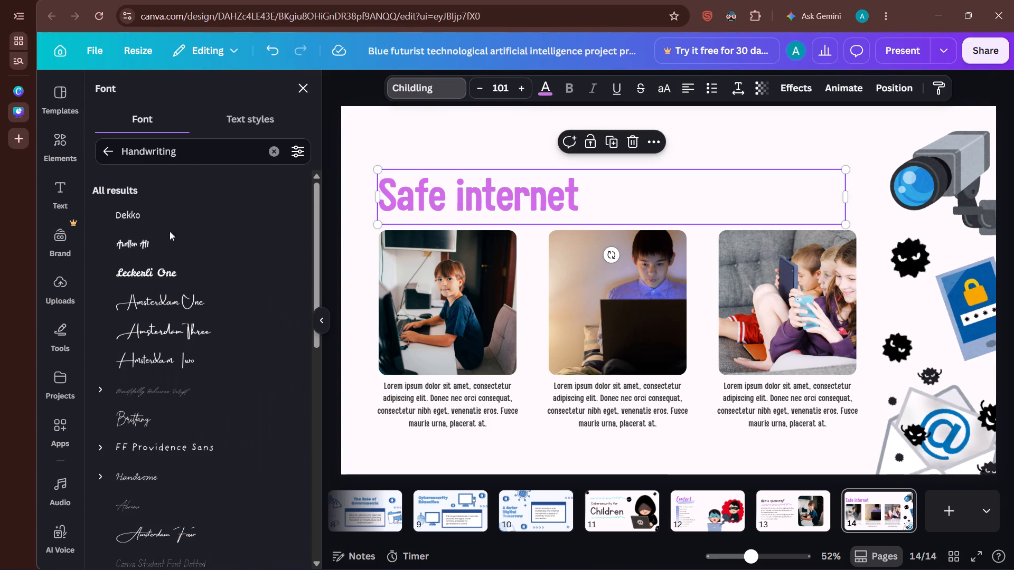
pyautogui.click(166, 245)
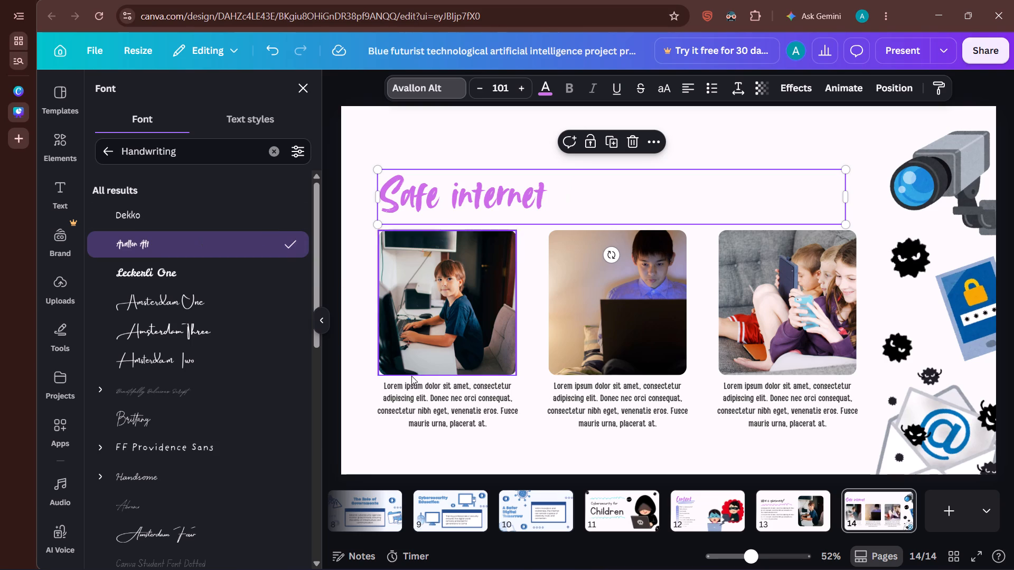
# Set the font of the three captions under the "Safe internet" photos to Dekko.
pyautogui.click(427, 415)
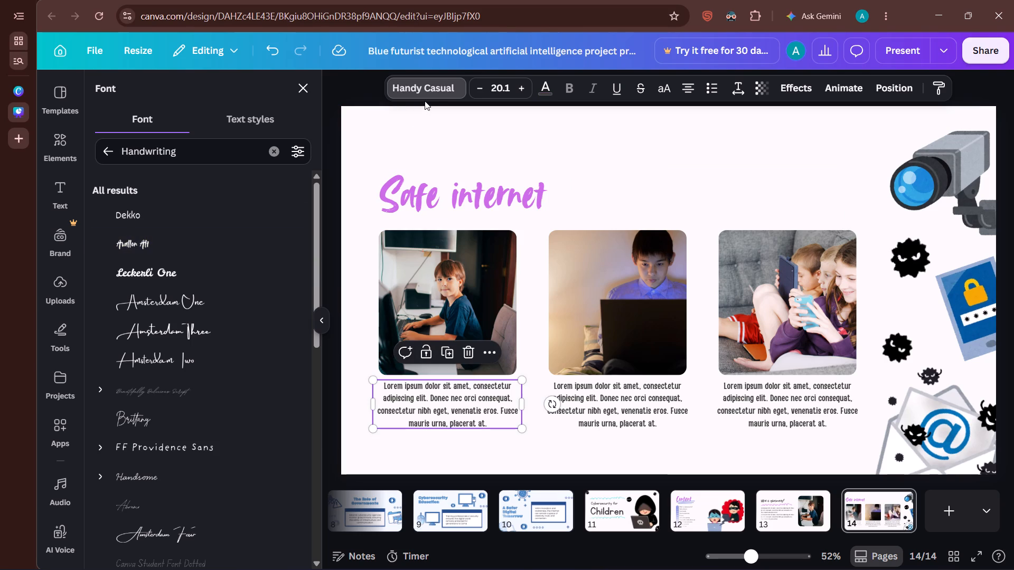
pyautogui.click(448, 87)
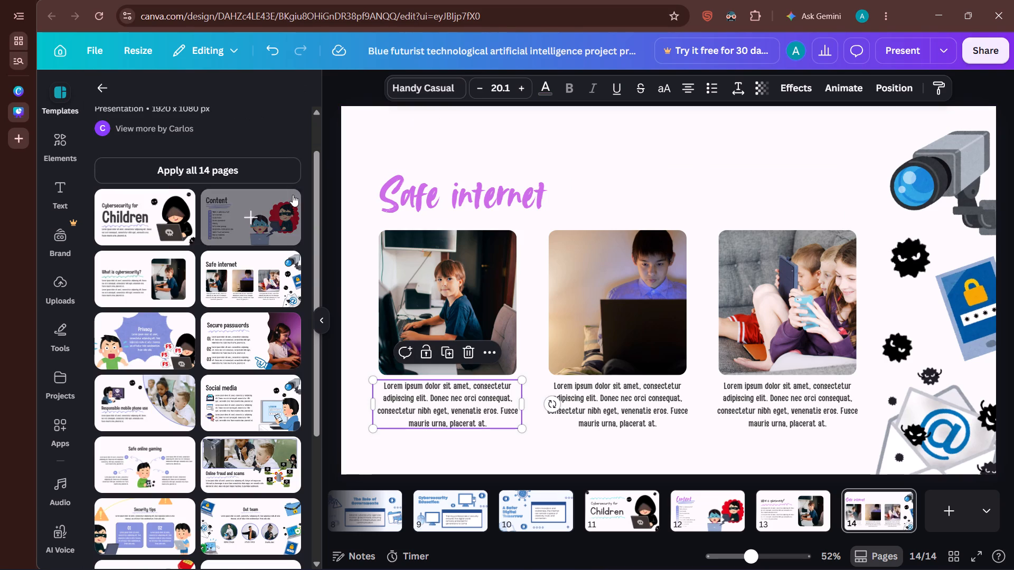
pyautogui.click(436, 78)
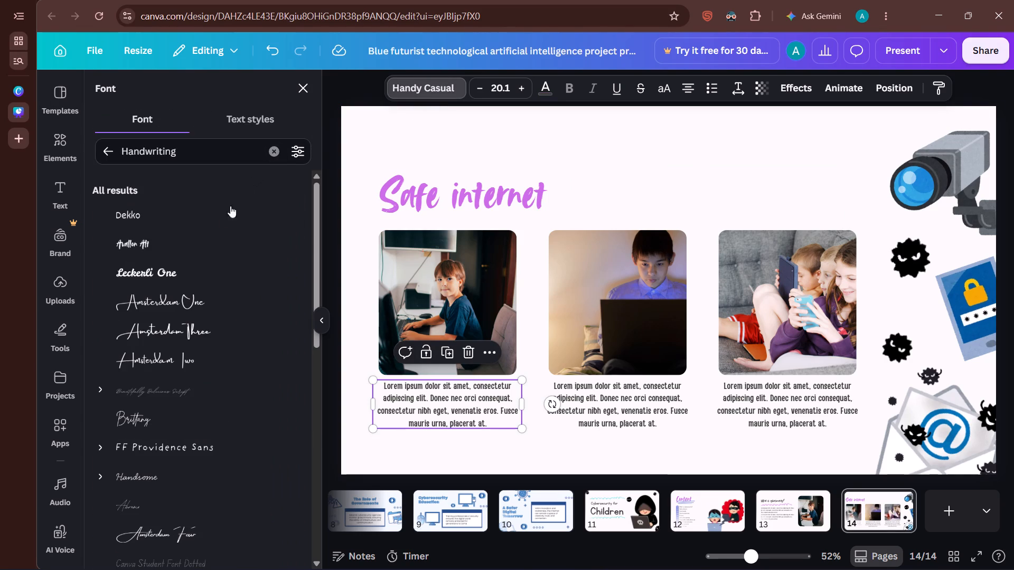
pyautogui.click(221, 217)
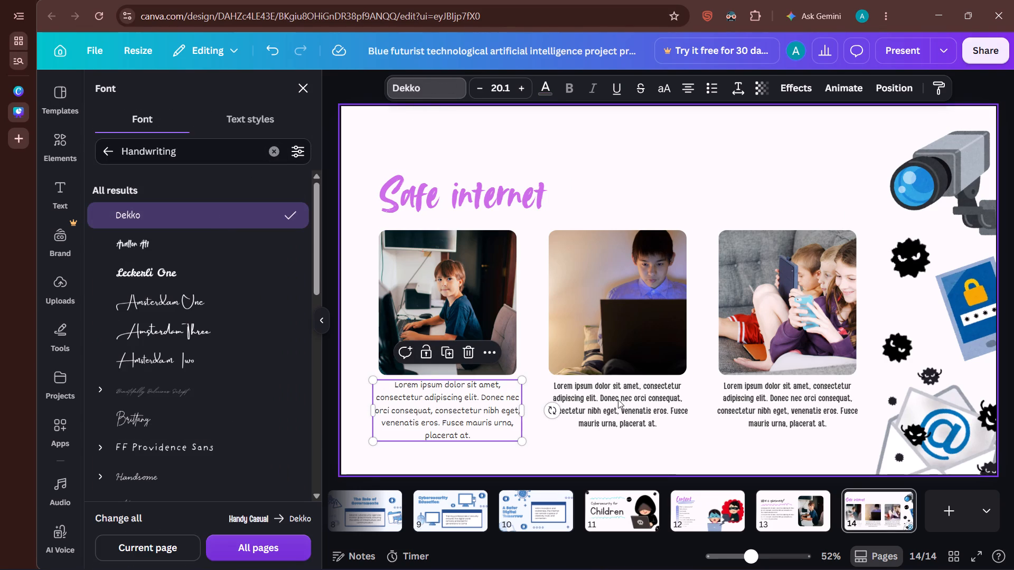
pyautogui.click(618, 400)
pyautogui.click(196, 209)
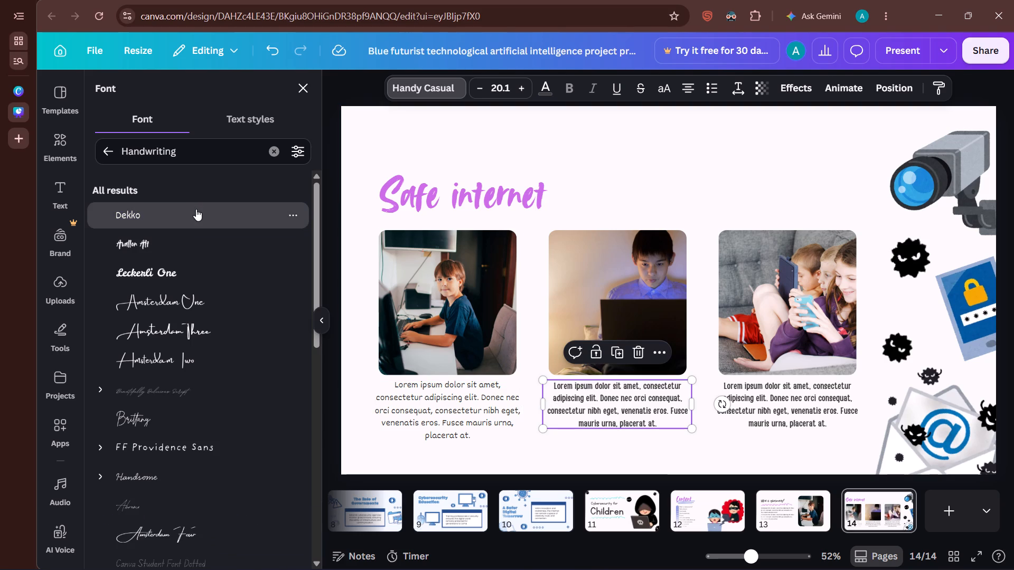
pyautogui.click(776, 386)
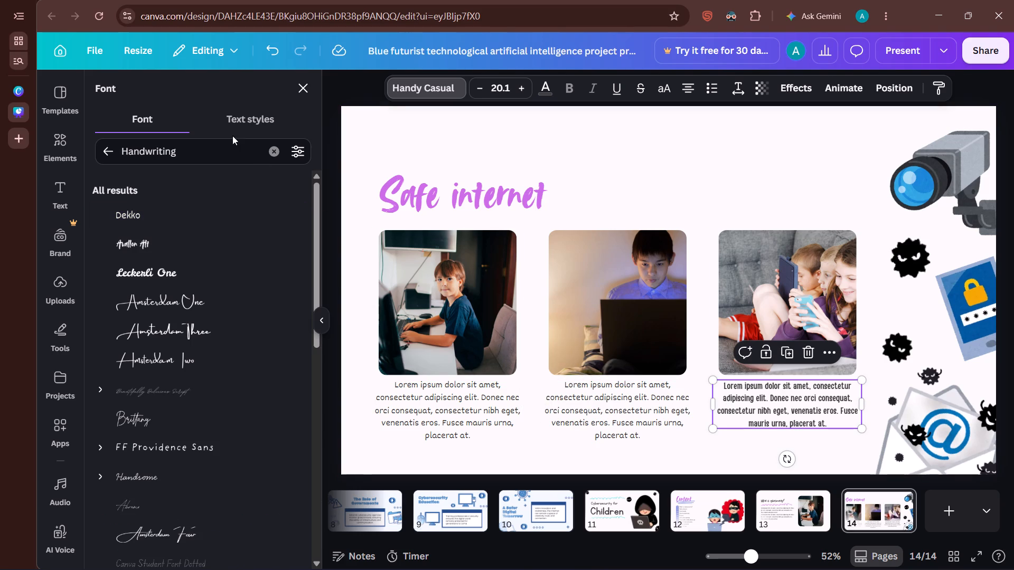
pyautogui.click(148, 220)
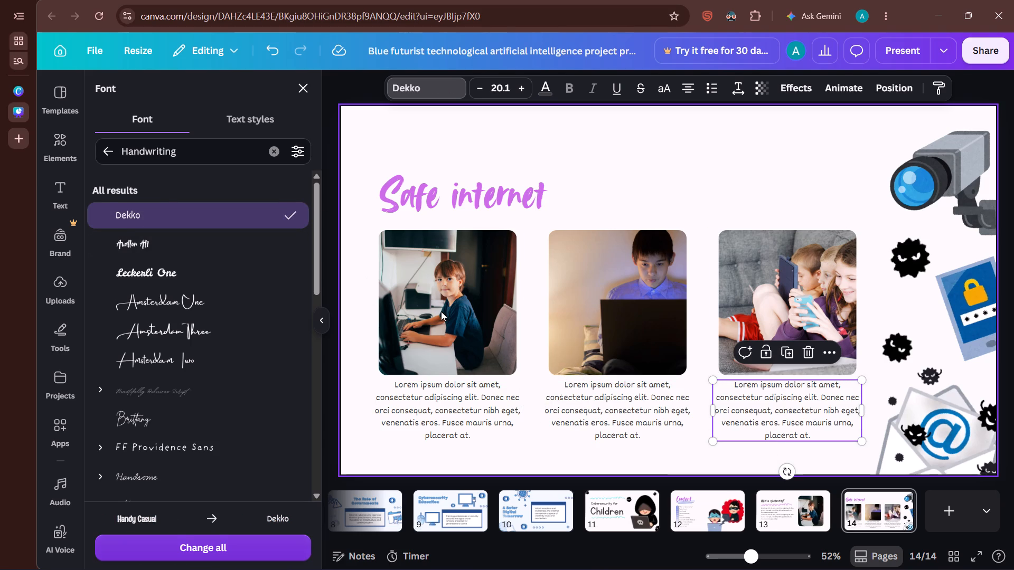
# Increase the corner rounding of the first photo to 64 and of the middle photo to 66.
pyautogui.click(442, 311)
pyautogui.click(663, 88)
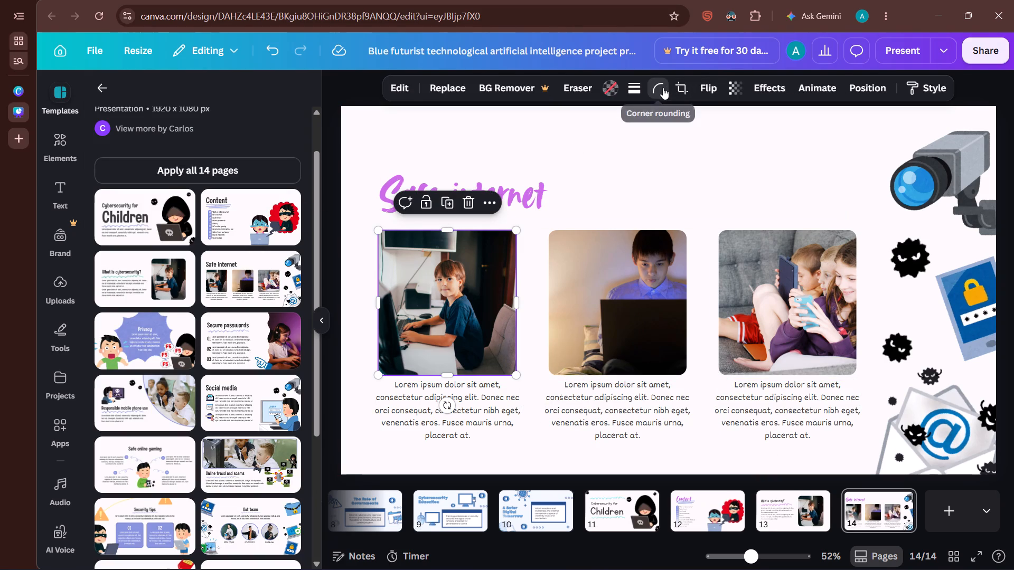
pyautogui.click(654, 147)
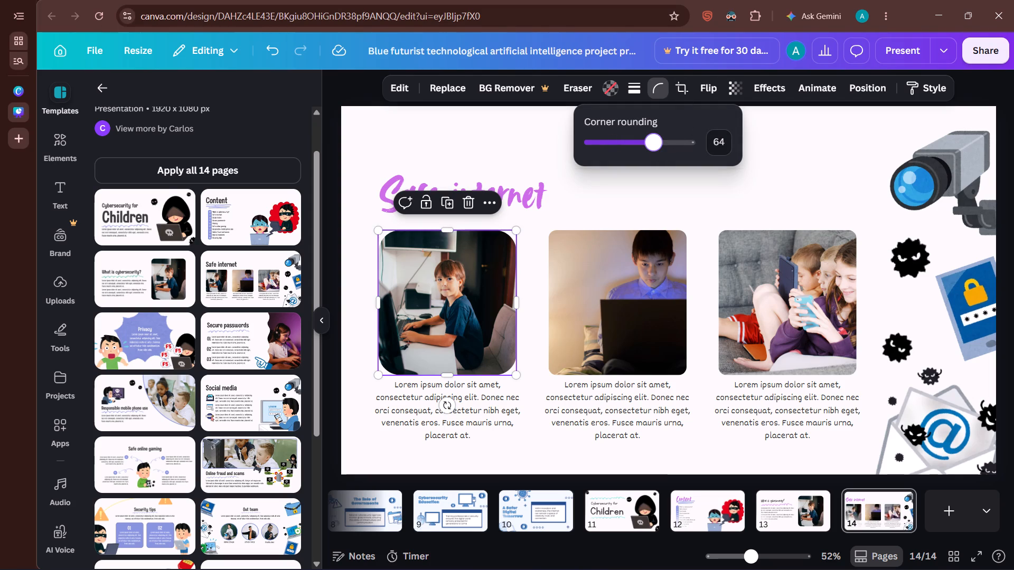
pyautogui.click(636, 265)
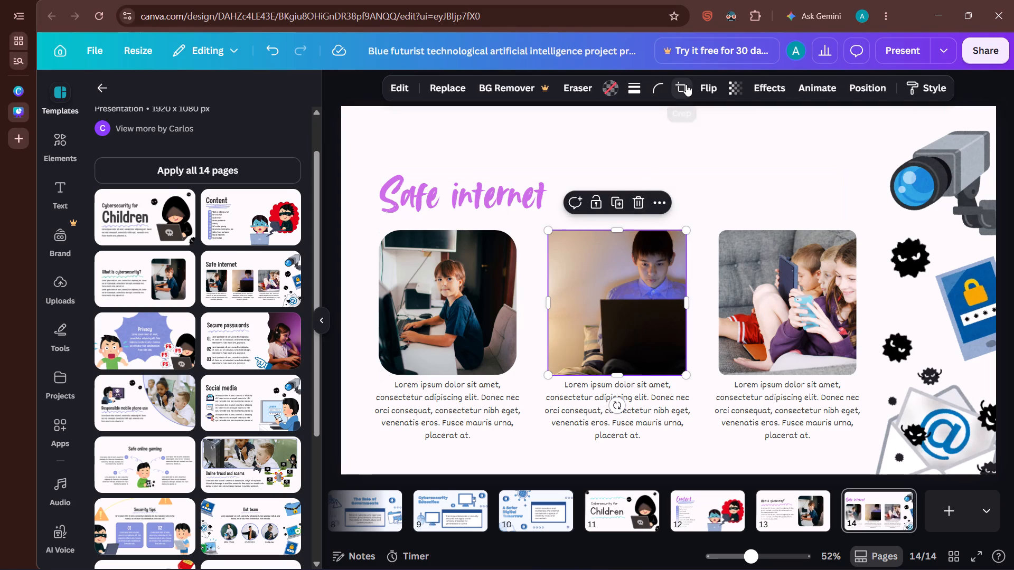
pyautogui.click(658, 87)
pyautogui.click(649, 145)
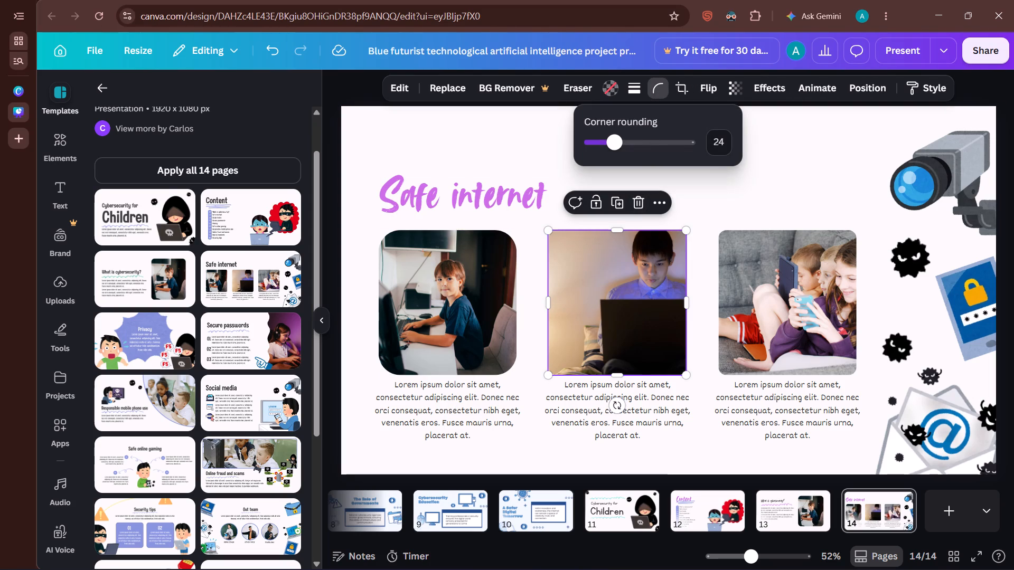
pyautogui.click(656, 143)
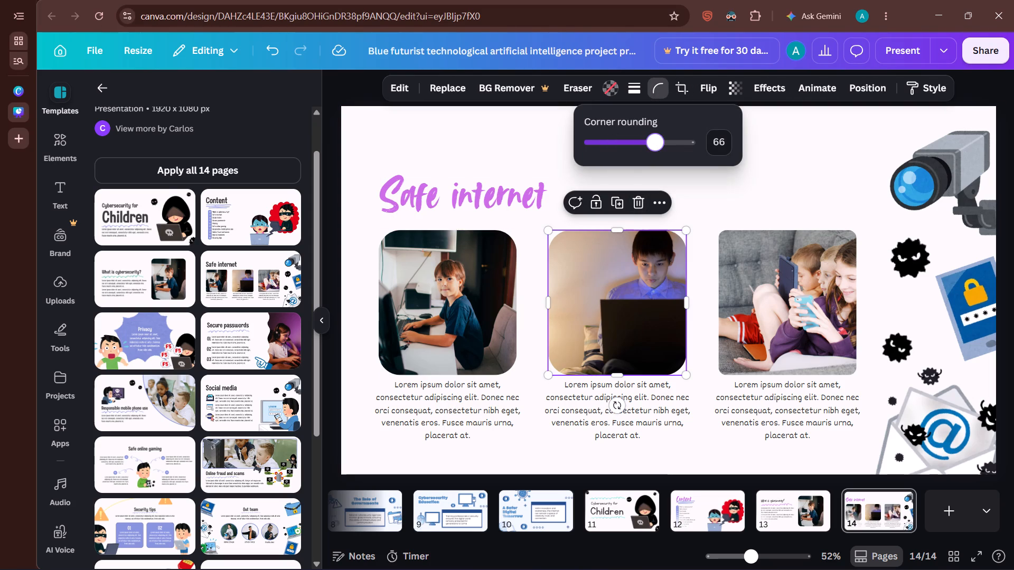
pyautogui.click(651, 147)
# Set the corner rounding of the third photo, showing the children with a tablet, to 60.
pyautogui.click(818, 285)
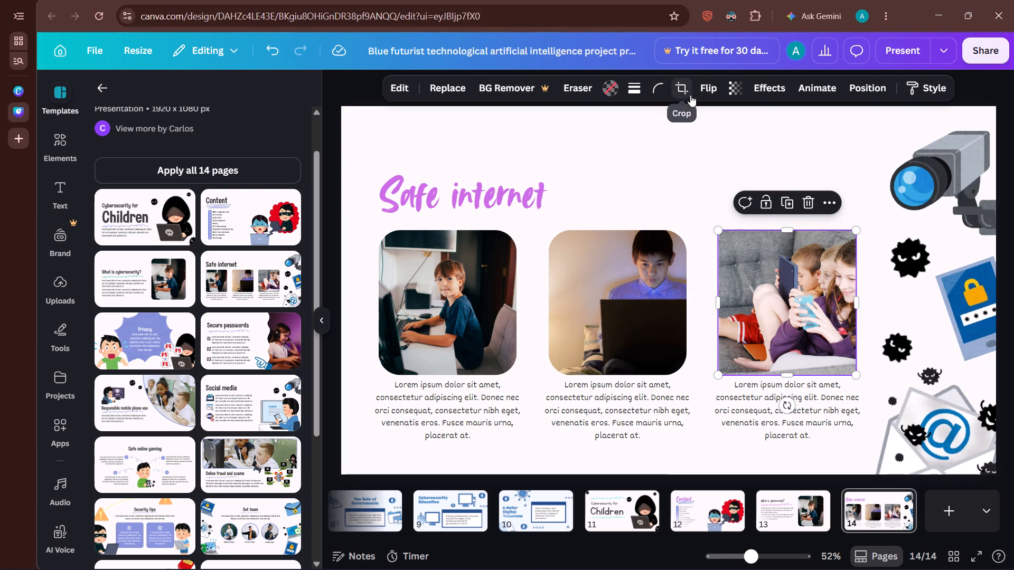
pyautogui.click(654, 96)
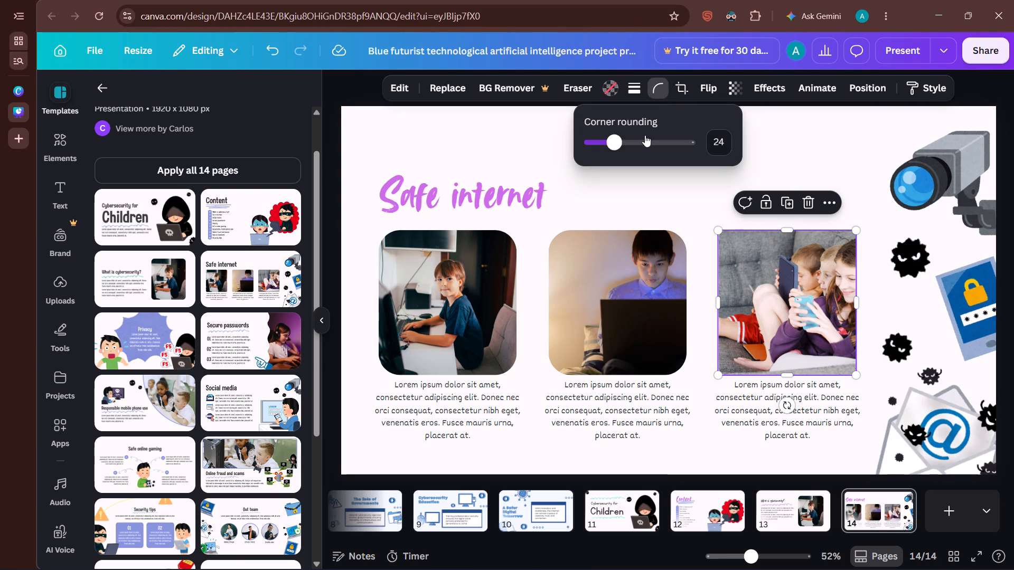
pyautogui.click(645, 135)
pyautogui.click(649, 139)
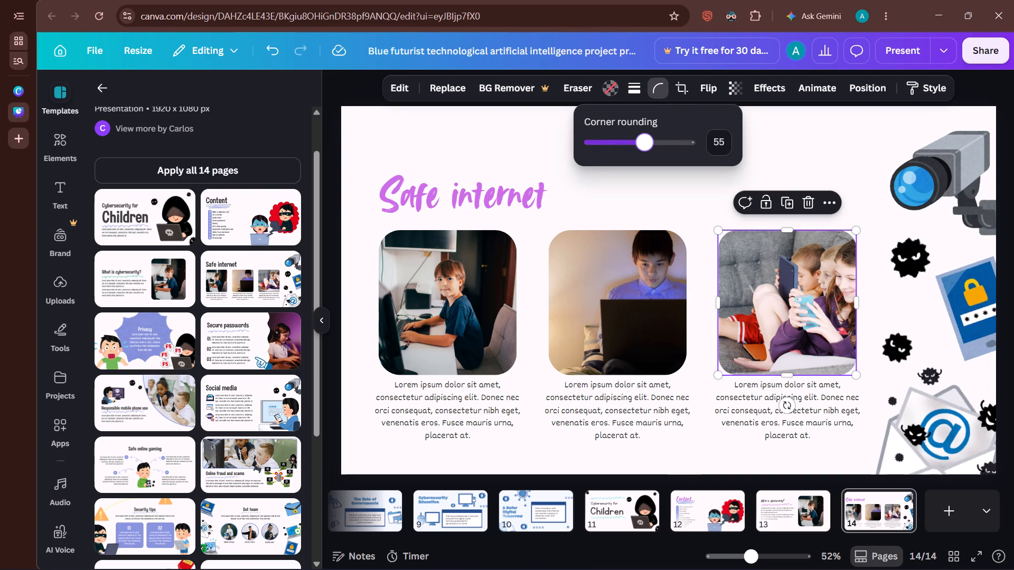
pyautogui.click(660, 145)
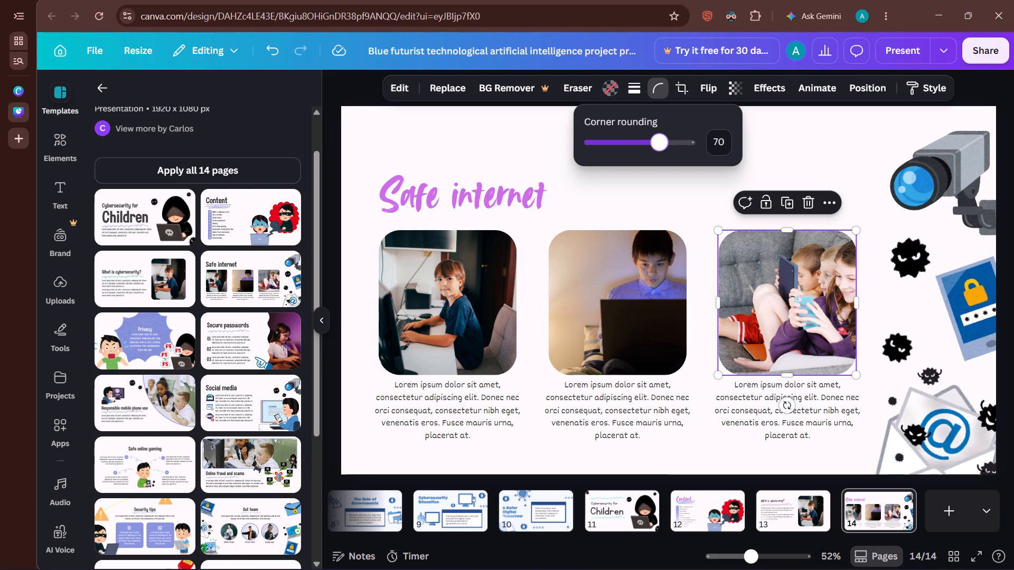
pyautogui.click(650, 148)
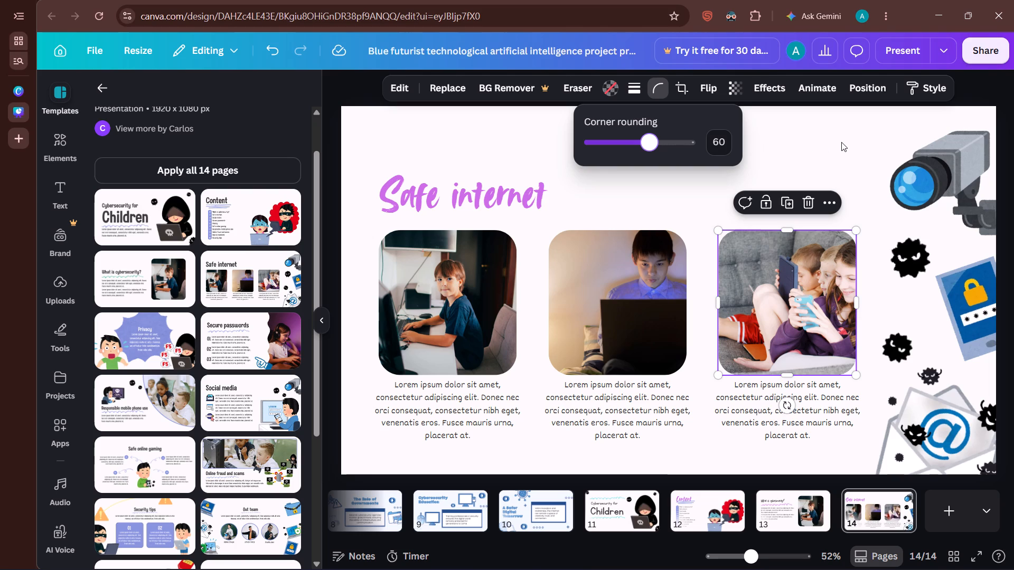
pyautogui.click(841, 142)
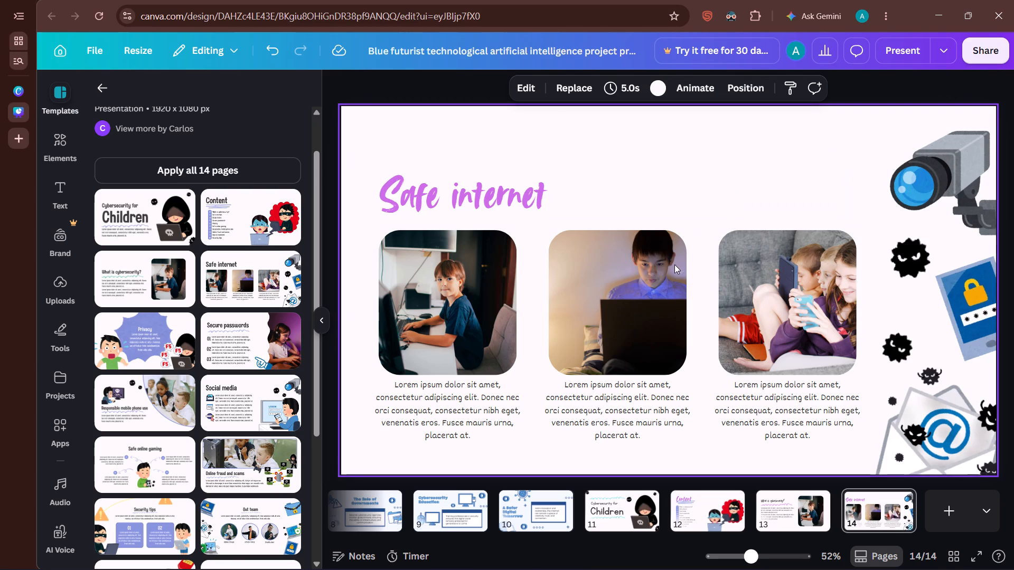
# Move the security camera illustration up into the page's upper right corner.
pyautogui.click(950, 178)
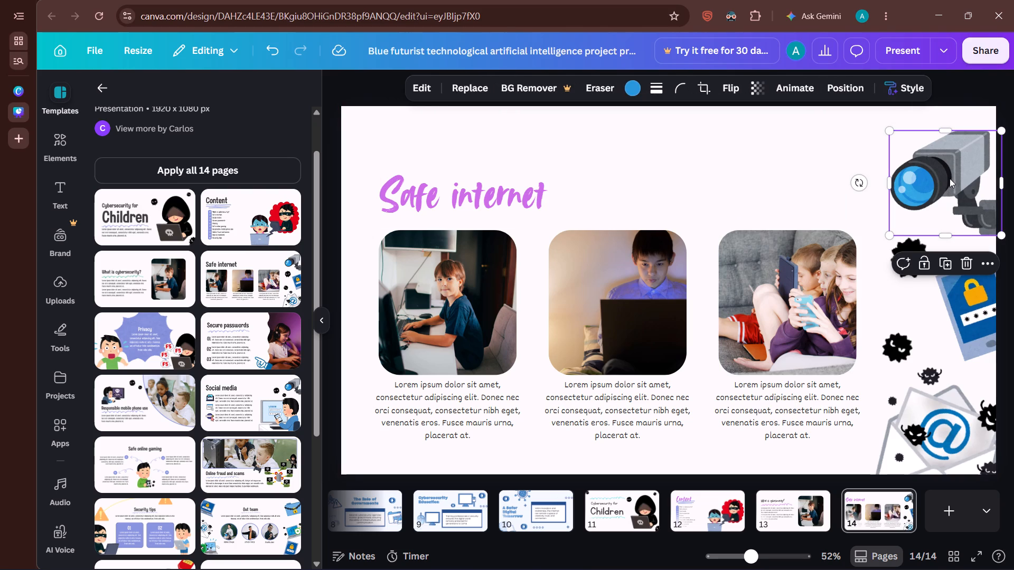
pyautogui.moveTo(950, 178); pyautogui.dragTo(952, 157)
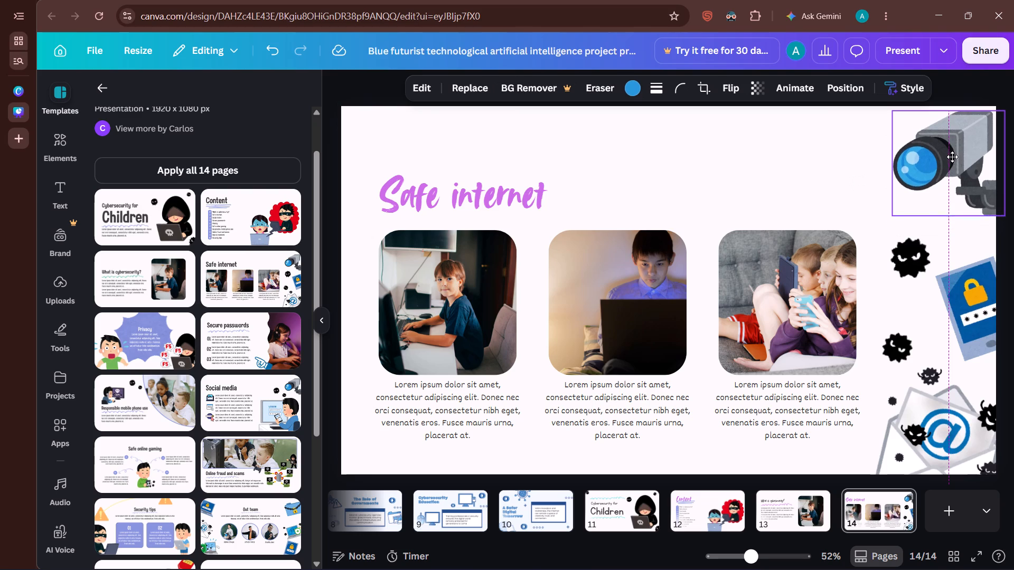
pyautogui.moveTo(952, 157); pyautogui.dragTo(952, 156)
pyautogui.click(826, 176)
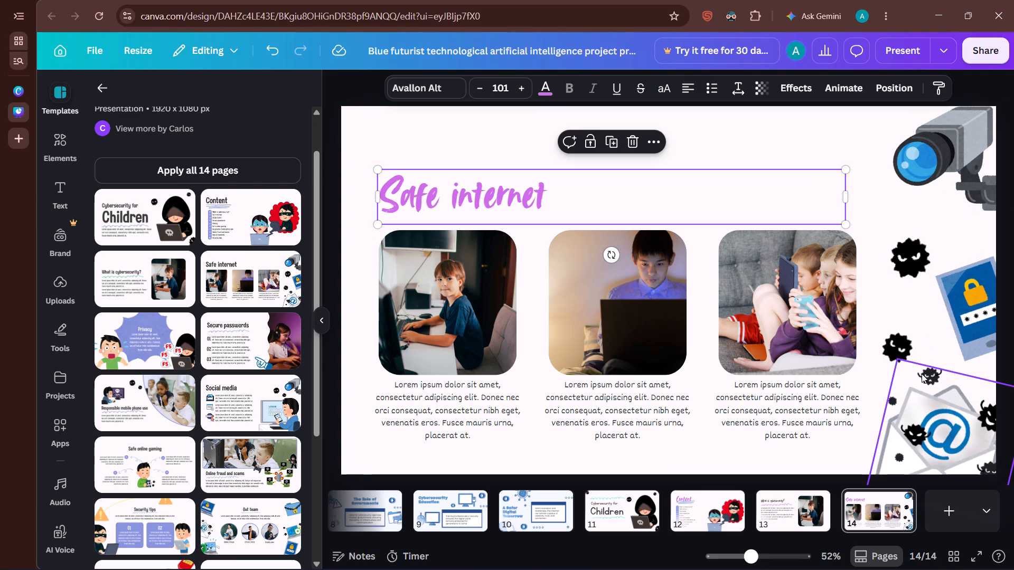
# Duplicate the black virus below the padlock card, place the copy above the third photo near the page top, and shrink it to about 62 by 85.
pyautogui.click(902, 337)
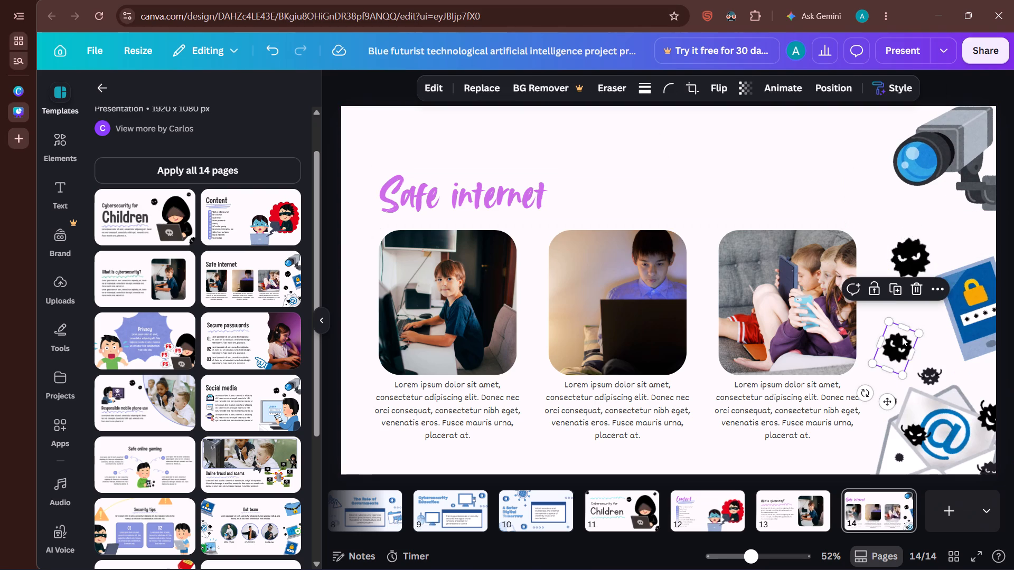
pyautogui.click(891, 287)
pyautogui.moveTo(905, 351); pyautogui.dragTo(810, 147)
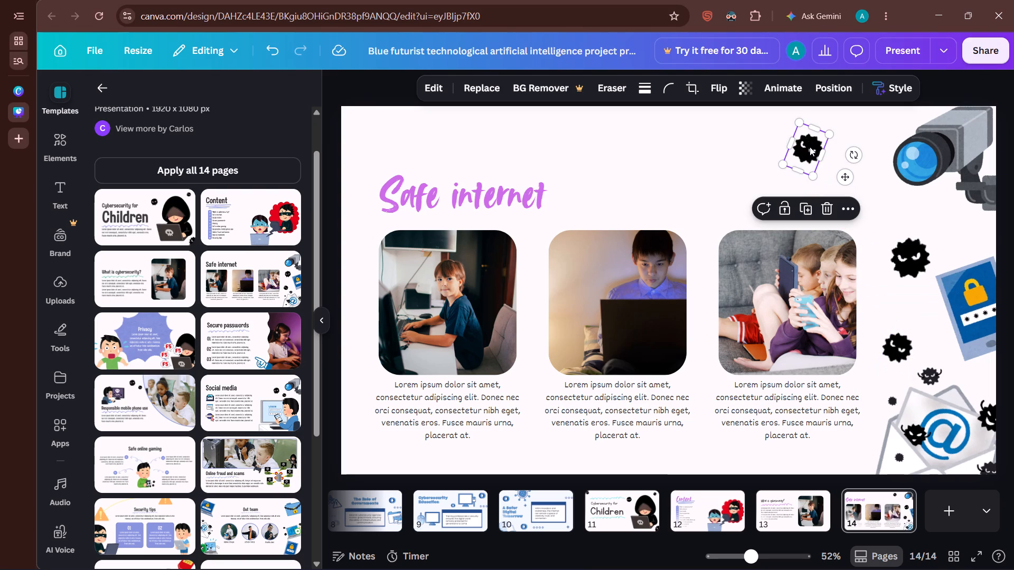
pyautogui.moveTo(784, 166); pyautogui.dragTo(806, 154)
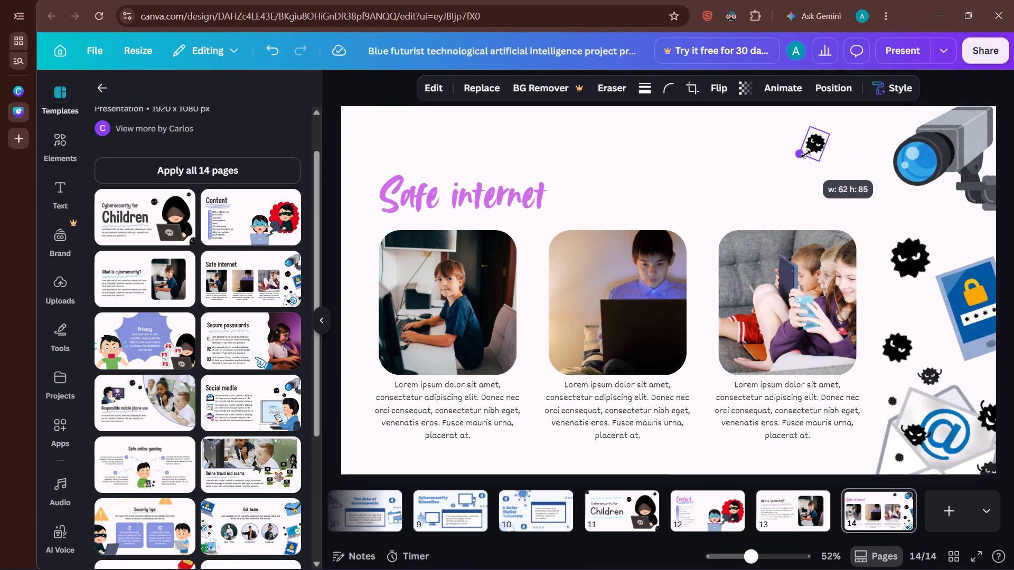
pyautogui.moveTo(806, 154); pyautogui.dragTo(807, 154)
pyautogui.click(848, 193)
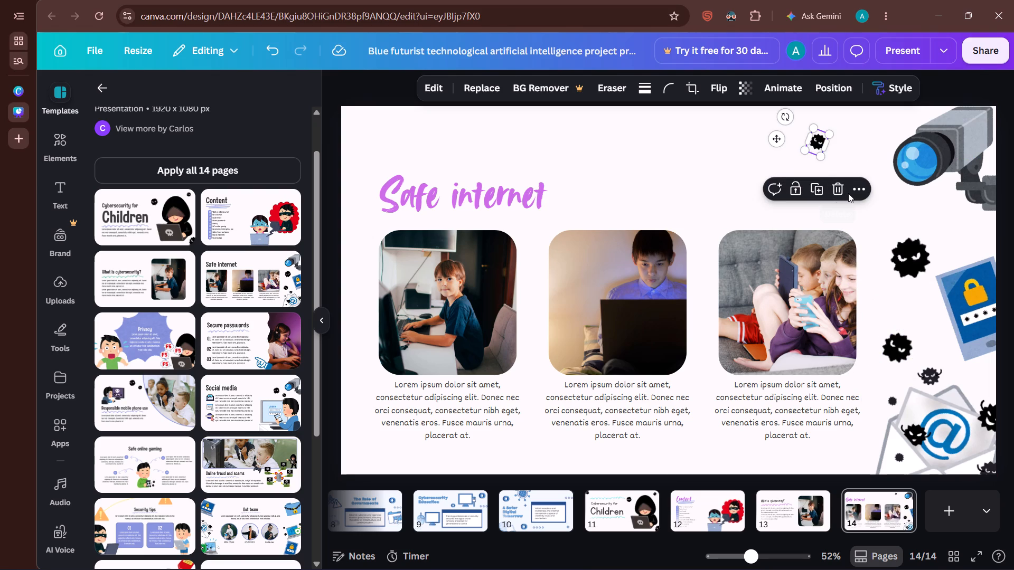
pyautogui.click(890, 240)
pyautogui.click(722, 181)
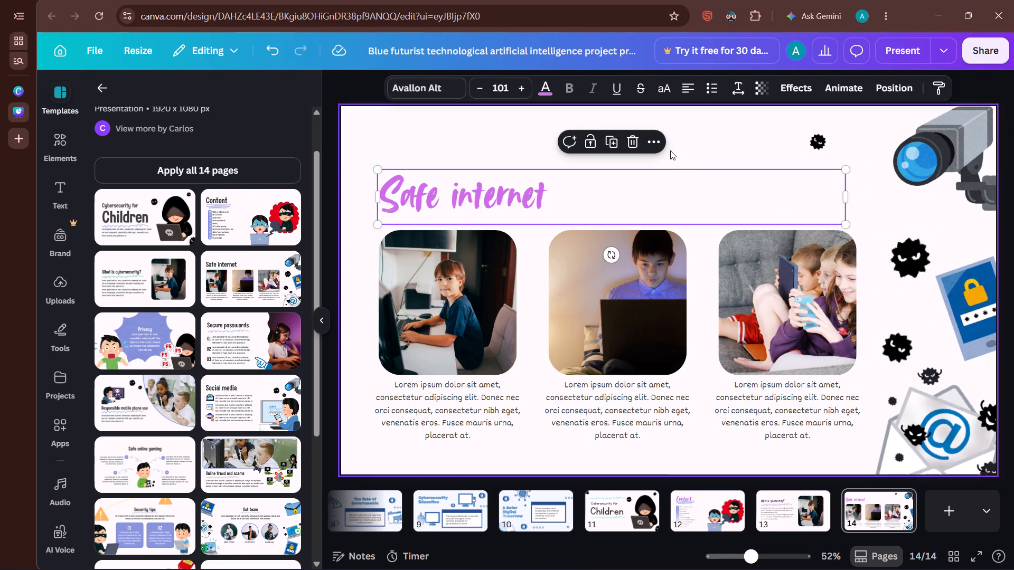
pyautogui.click(663, 146)
pyautogui.click(533, 136)
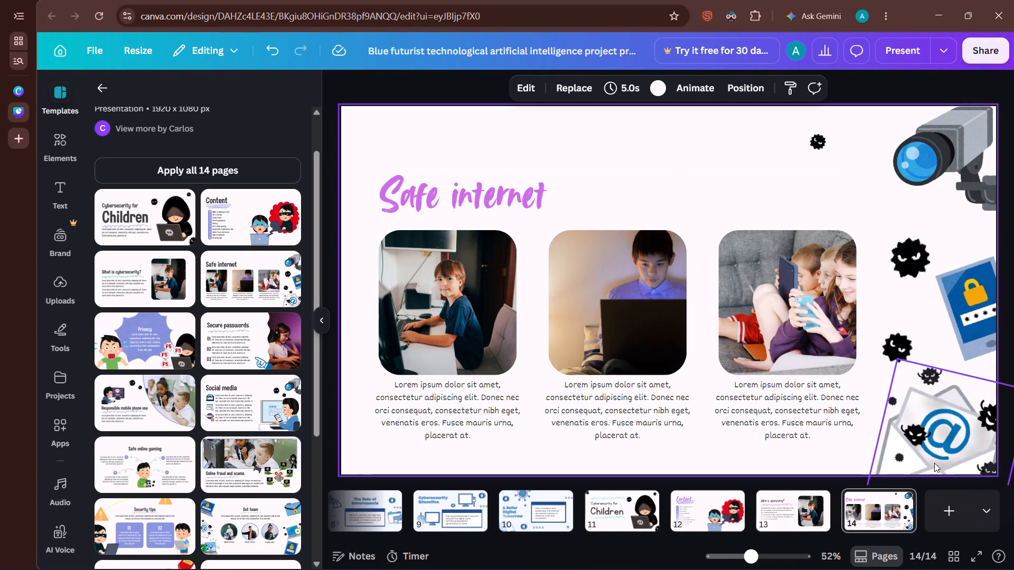
# Review the added pages eleven to fourteen for consistent styling, ending on page thirteen.
pyautogui.click(790, 495)
pyautogui.press('Left')
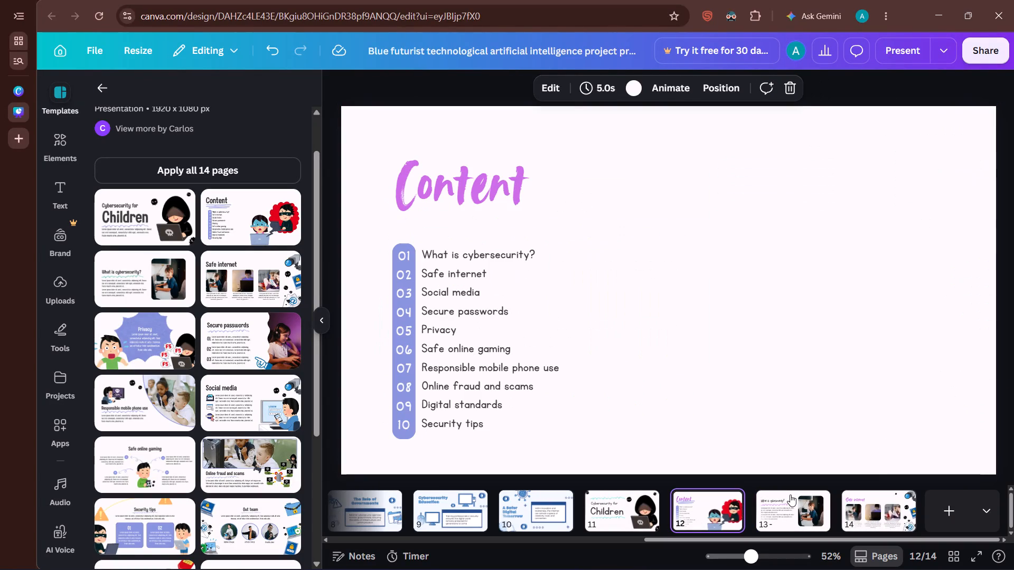
pyautogui.press('Left')
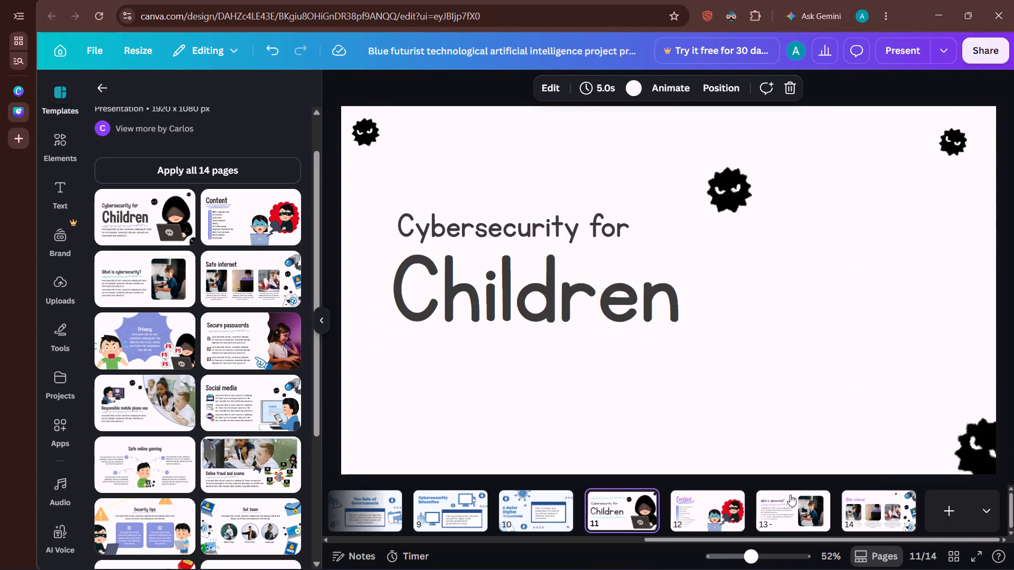
pyautogui.press('Left')
pyautogui.press('Right')
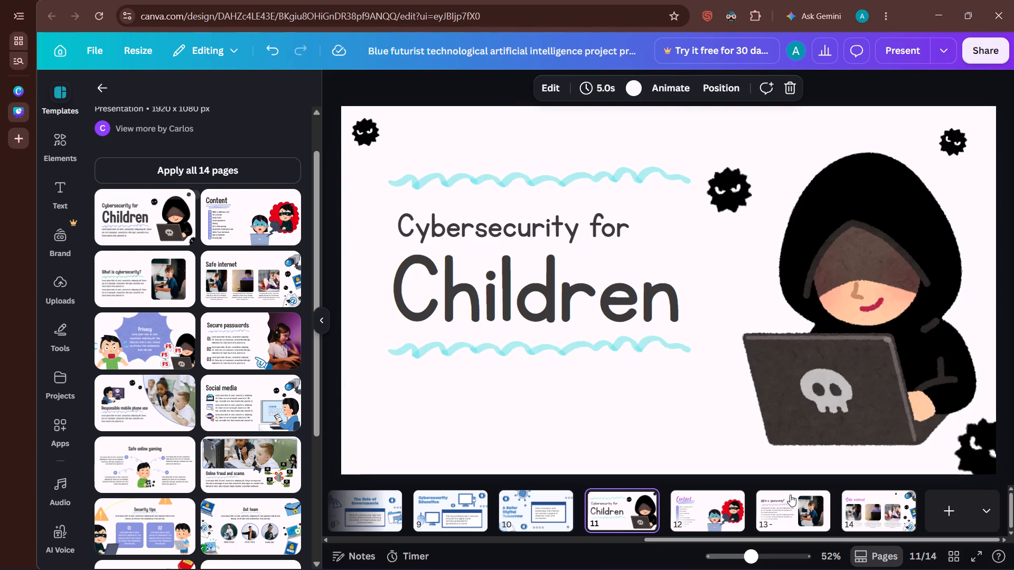
pyautogui.press('Right')
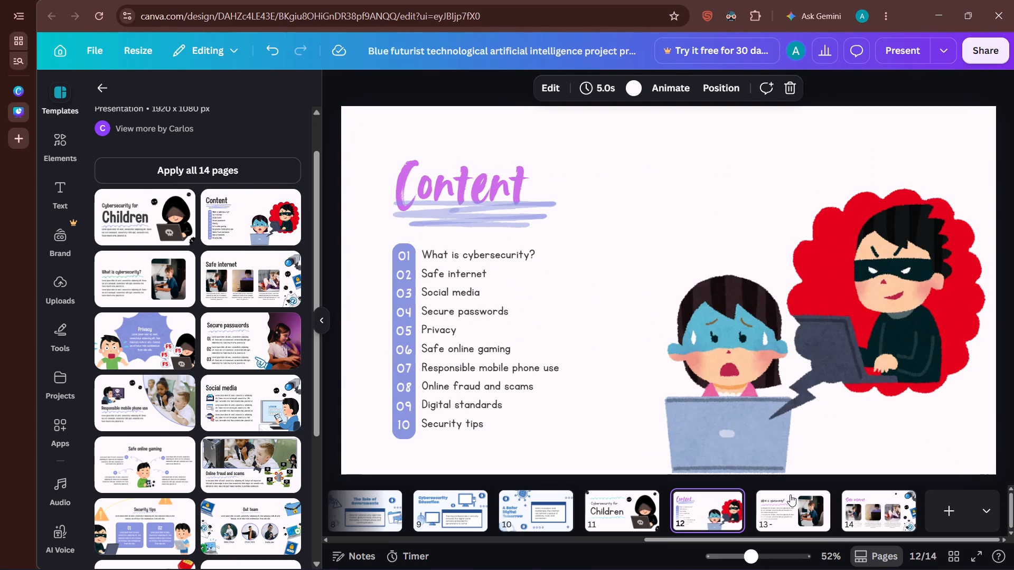
pyautogui.press('Right')
pyautogui.press('Right')
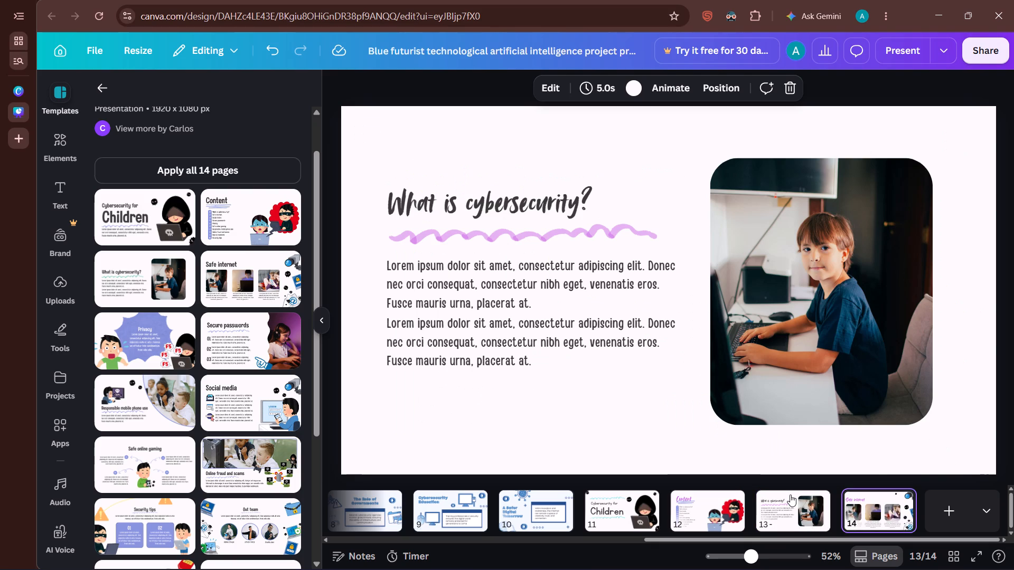
pyautogui.press('Left')
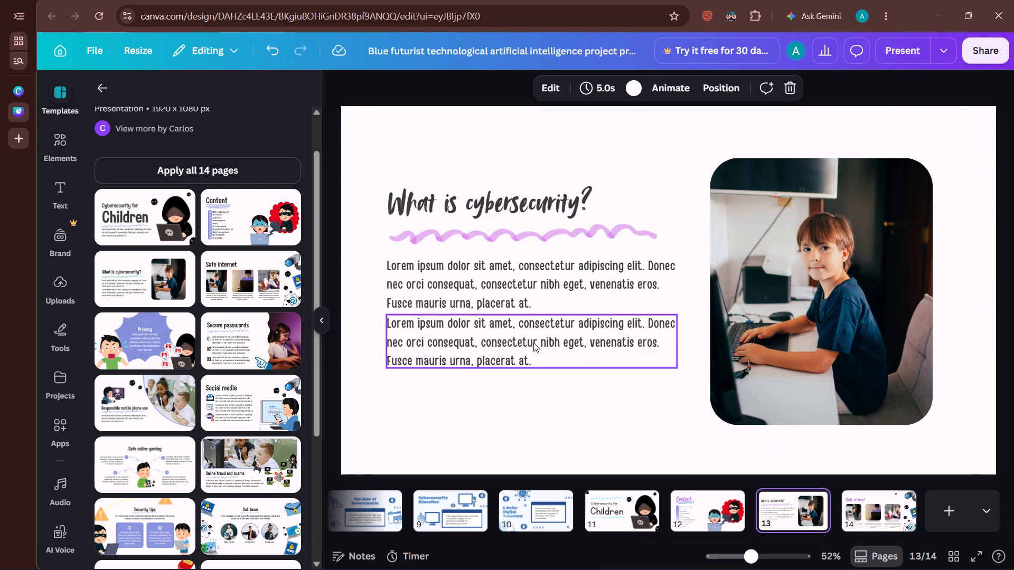
# Set the font of both body paragraphs under the "What is cybersecurity?" heading on page thirteen to Dekko.
pyautogui.click(533, 343)
pyautogui.click(443, 87)
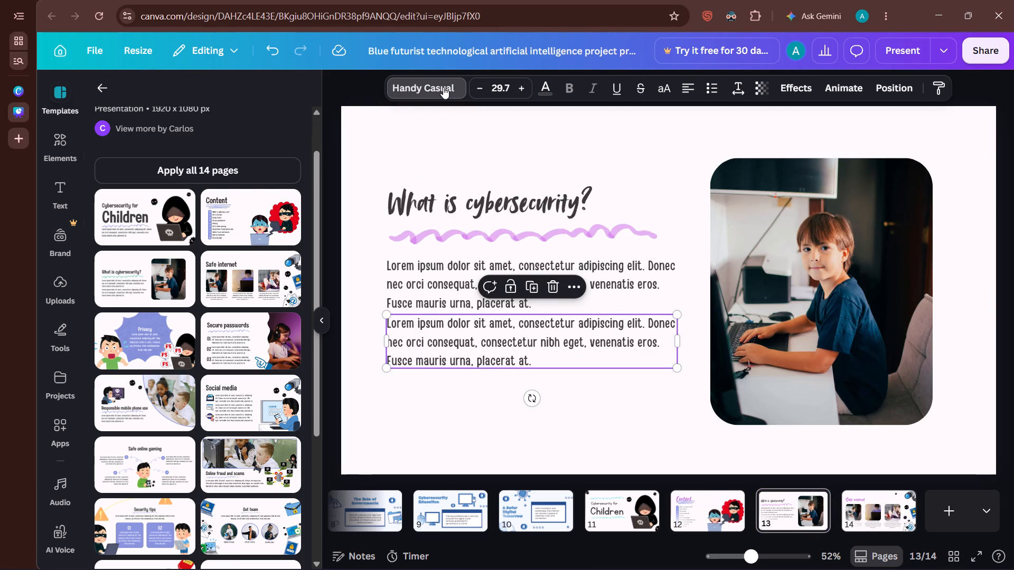
pyautogui.click(205, 218)
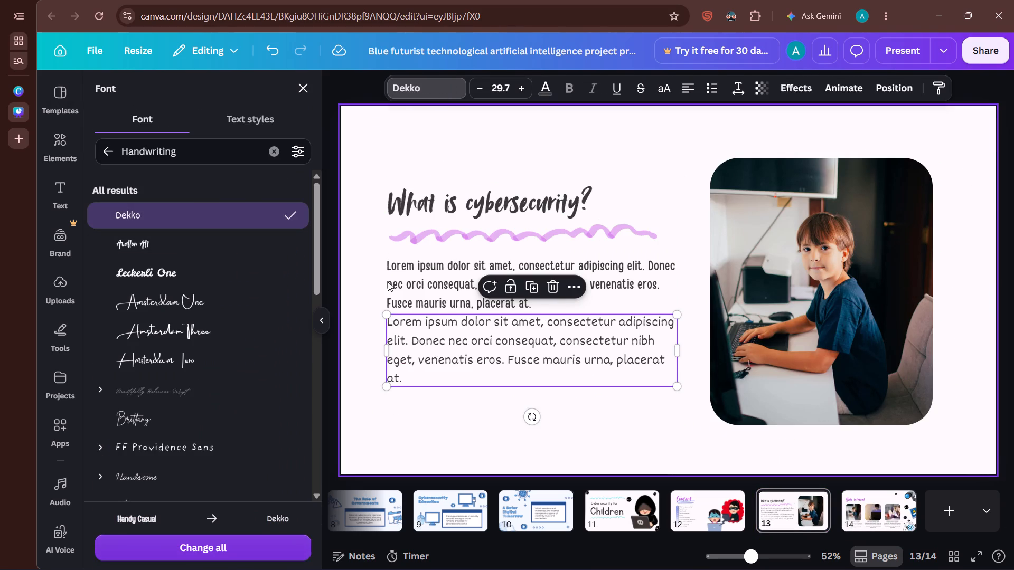
pyautogui.click(441, 256)
pyautogui.click(157, 225)
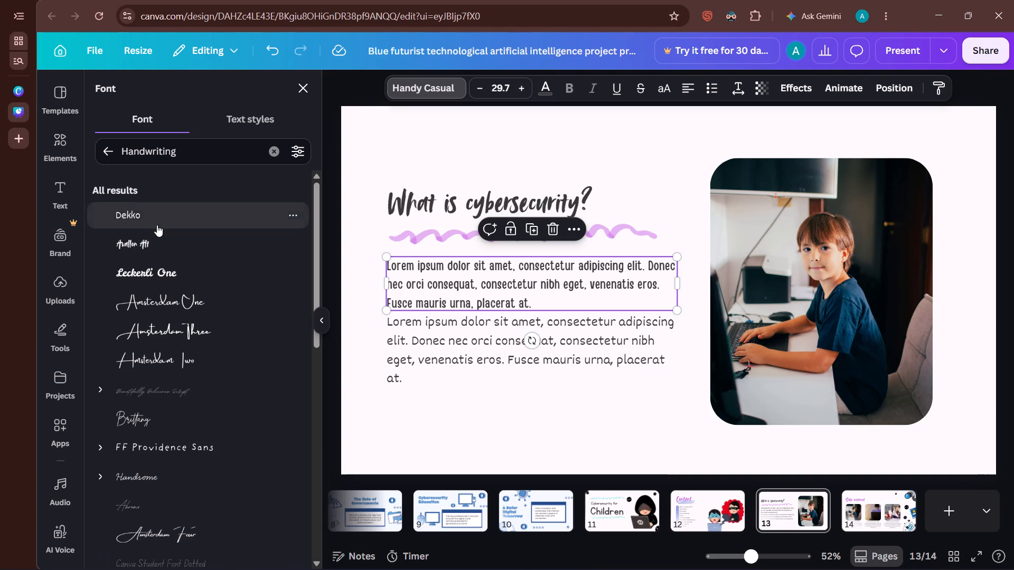
# Move the second body paragraph down so it sits directly below the first without overlapping.
pyautogui.click(437, 360)
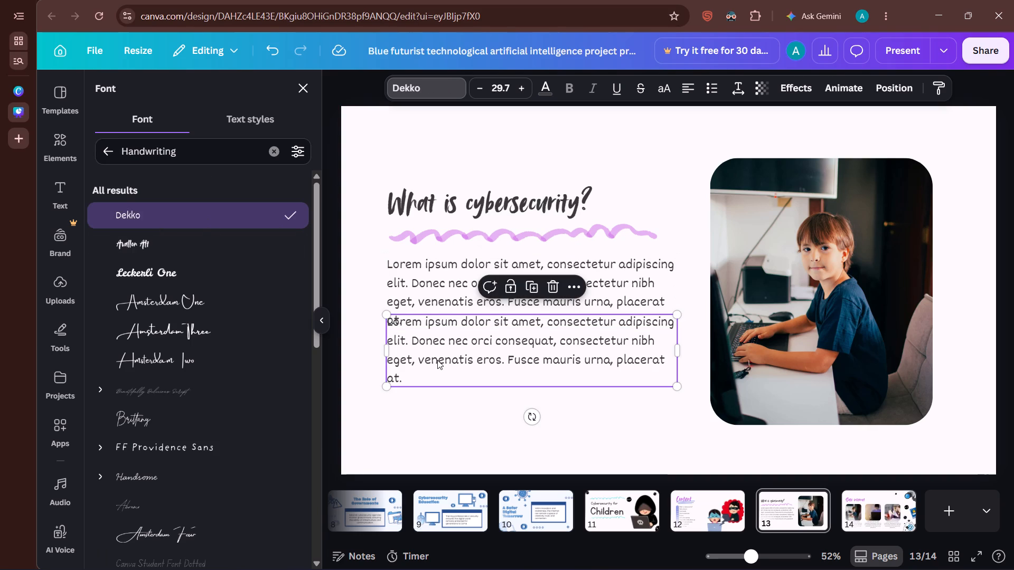
pyautogui.moveTo(437, 360); pyautogui.dragTo(437, 374)
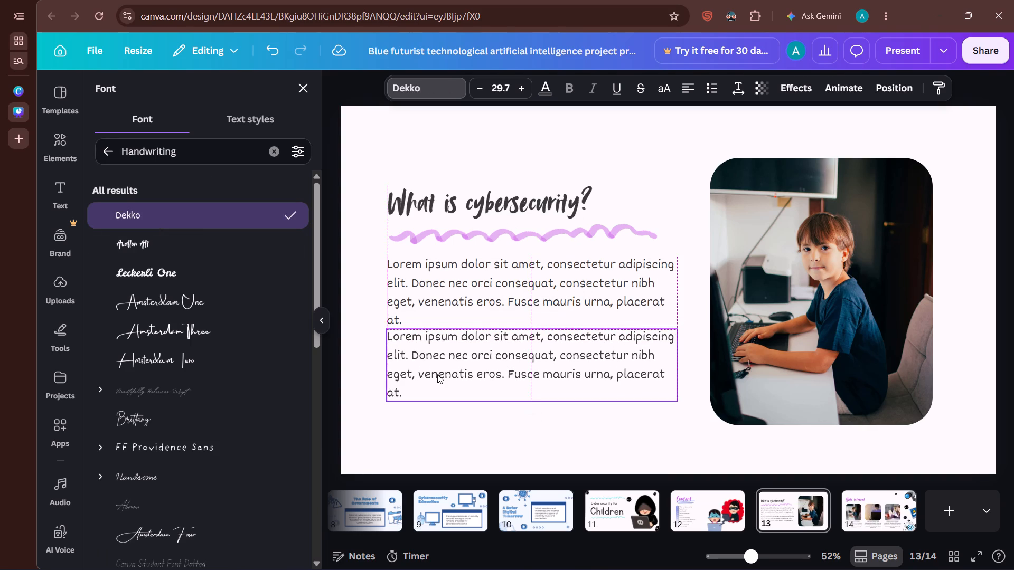
pyautogui.click(494, 148)
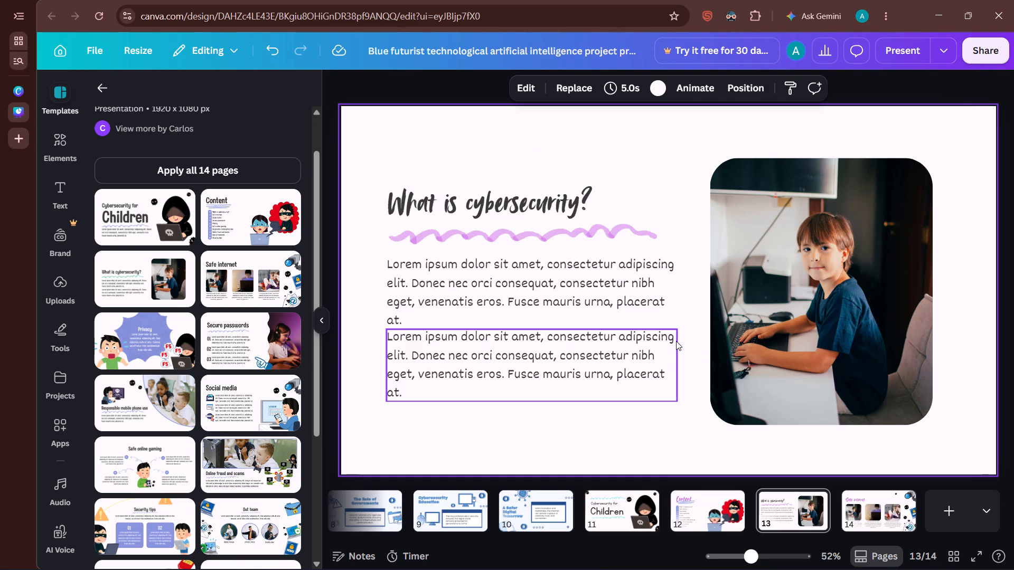
pyautogui.press('0')
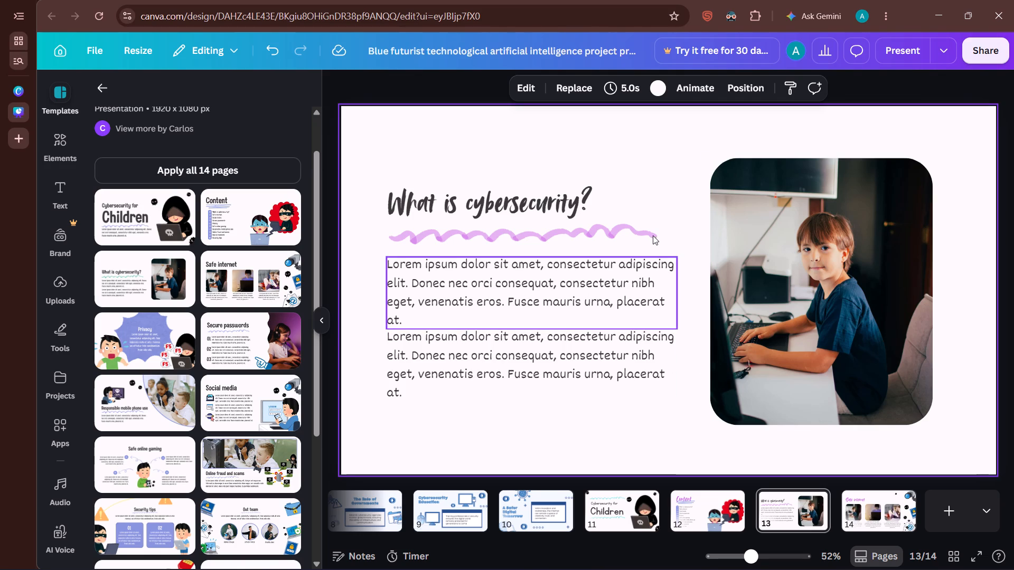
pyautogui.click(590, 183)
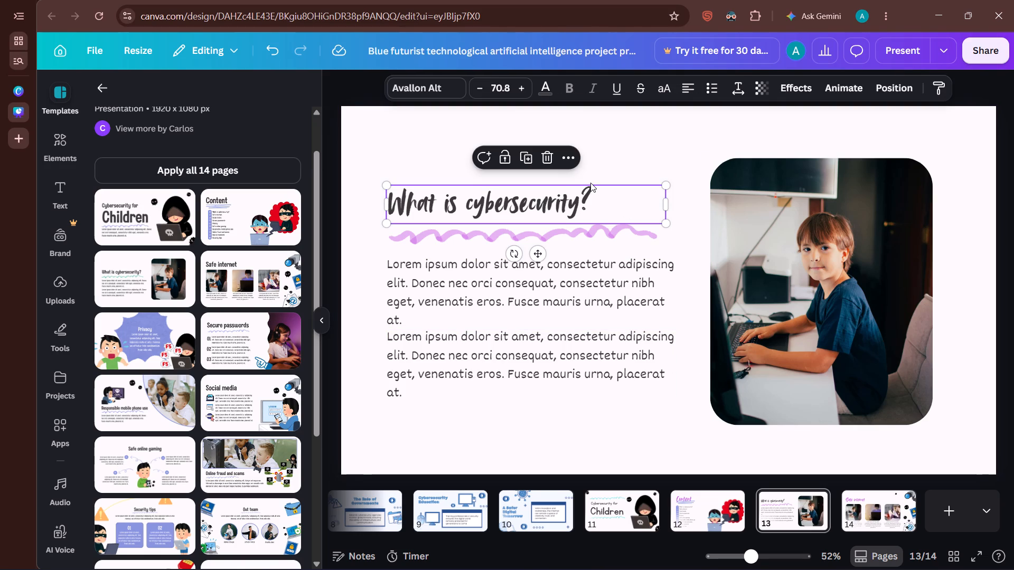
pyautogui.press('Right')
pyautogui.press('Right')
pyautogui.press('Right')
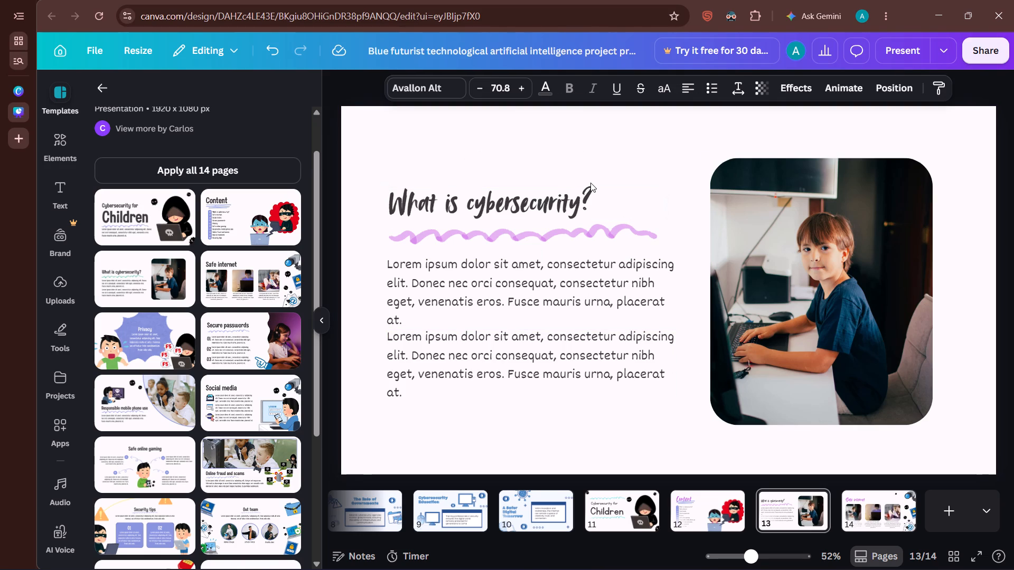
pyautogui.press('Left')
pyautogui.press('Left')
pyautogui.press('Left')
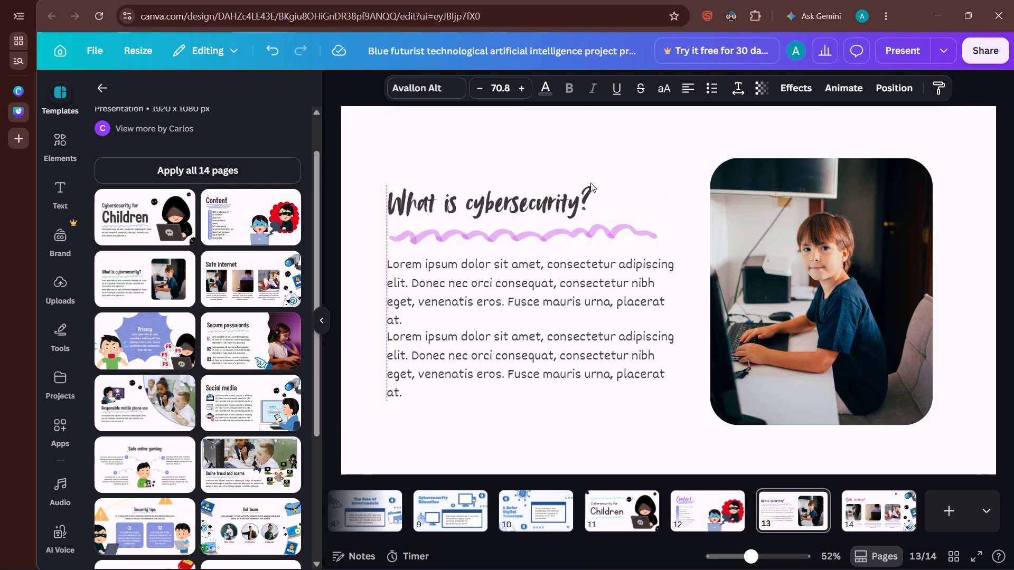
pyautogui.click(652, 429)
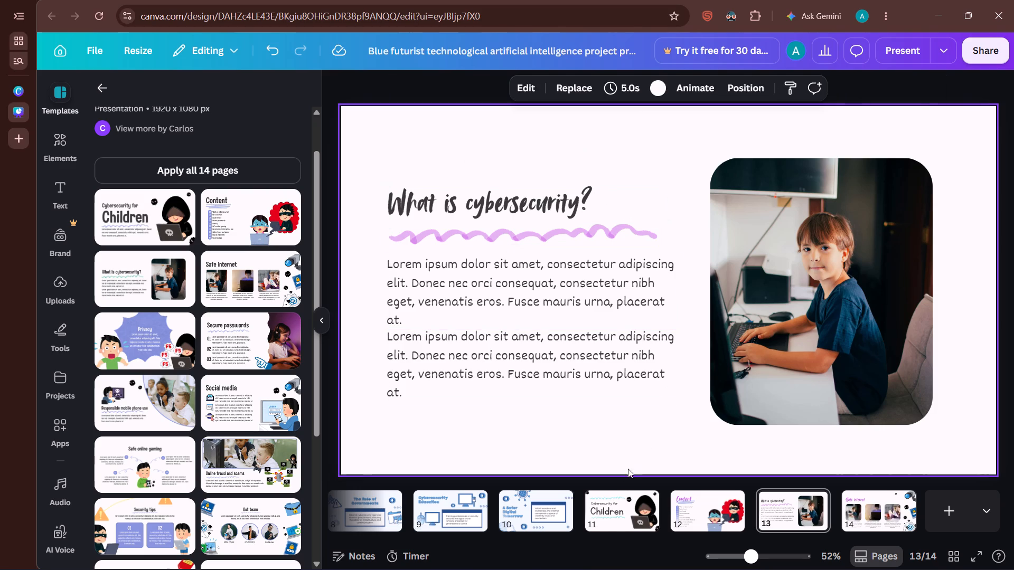
# Add a new page fifteen after page fourteen and apply the template's "Safe online gaming" layout to it.
pyautogui.click(612, 526)
pyautogui.press('Right')
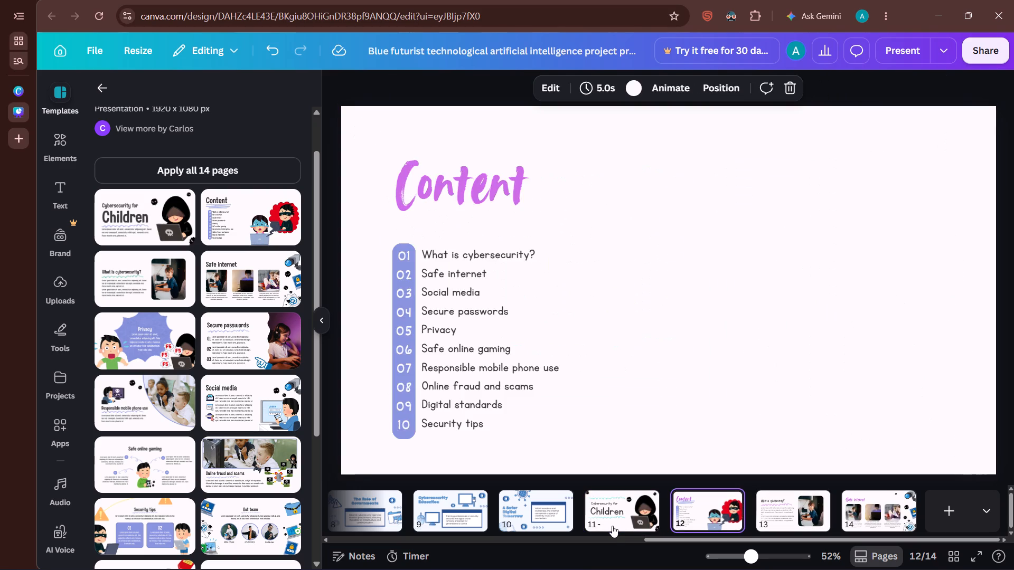
pyautogui.press('Right')
pyautogui.press('Right')
pyautogui.press('Right')
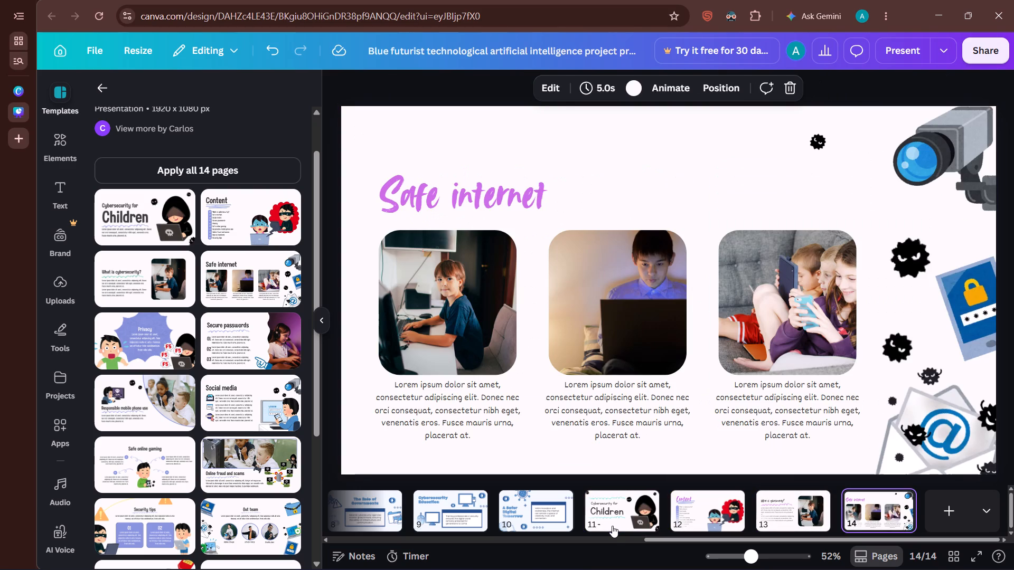
pyautogui.press('Right')
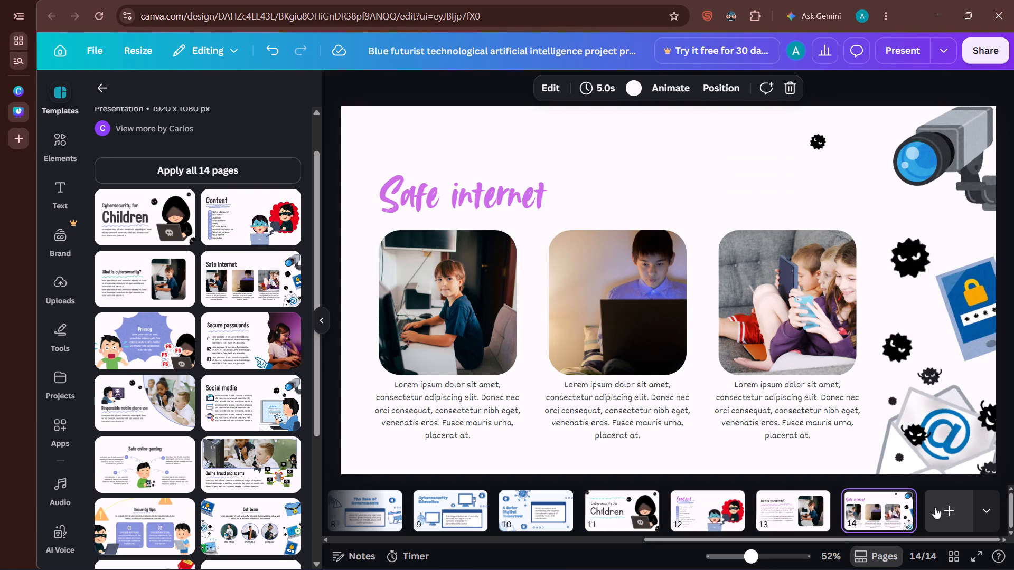
pyautogui.click(966, 509)
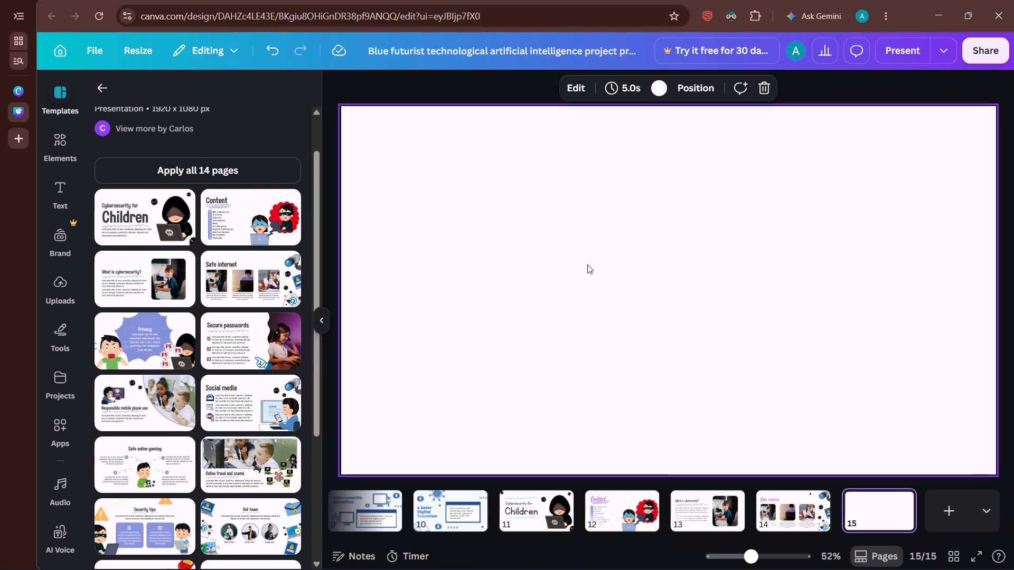
pyautogui.click(129, 453)
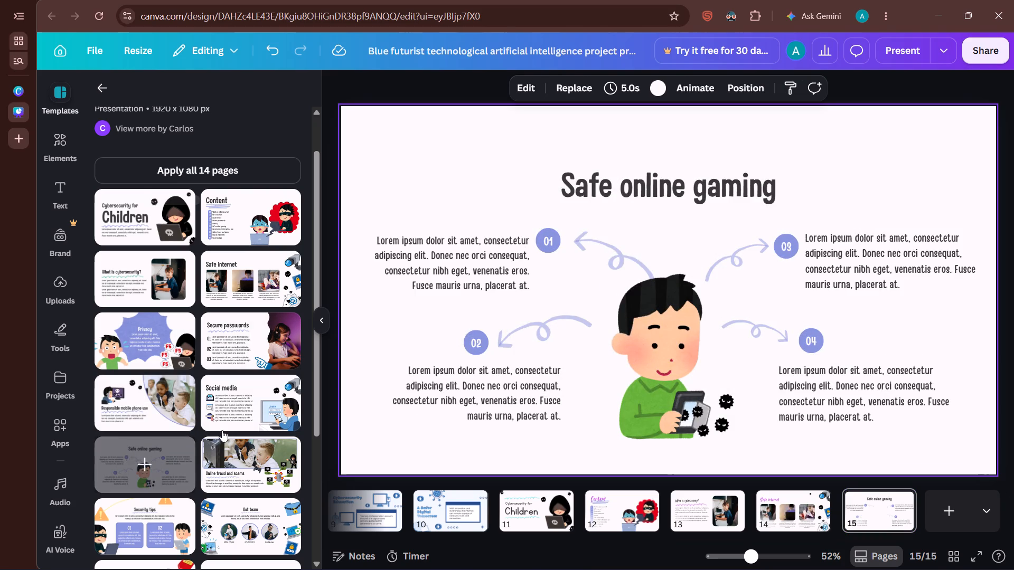
# Recolour the "Safe online gaming" heading in the same purple as the other page headings.
pyautogui.click(633, 194)
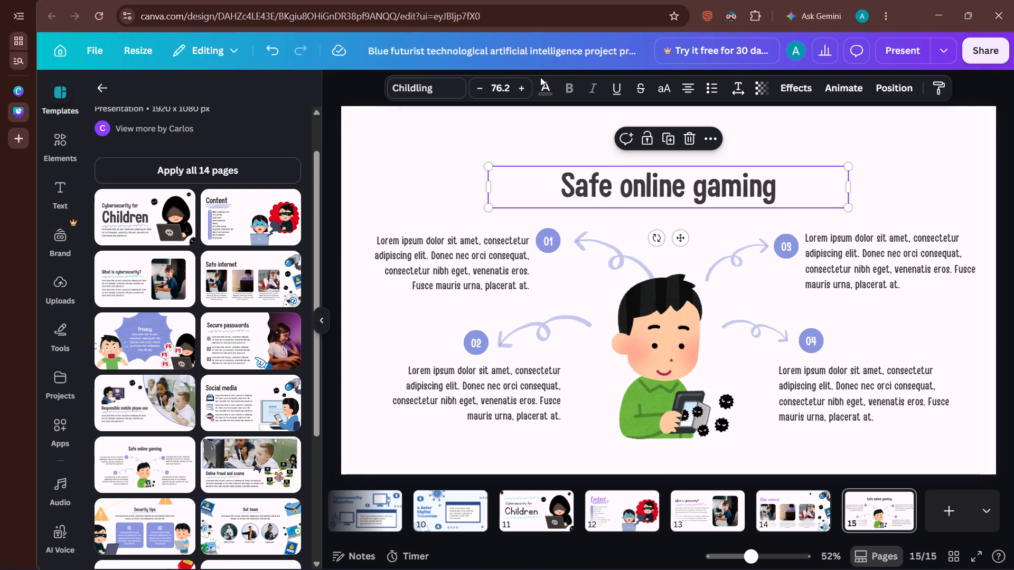
pyautogui.click(544, 87)
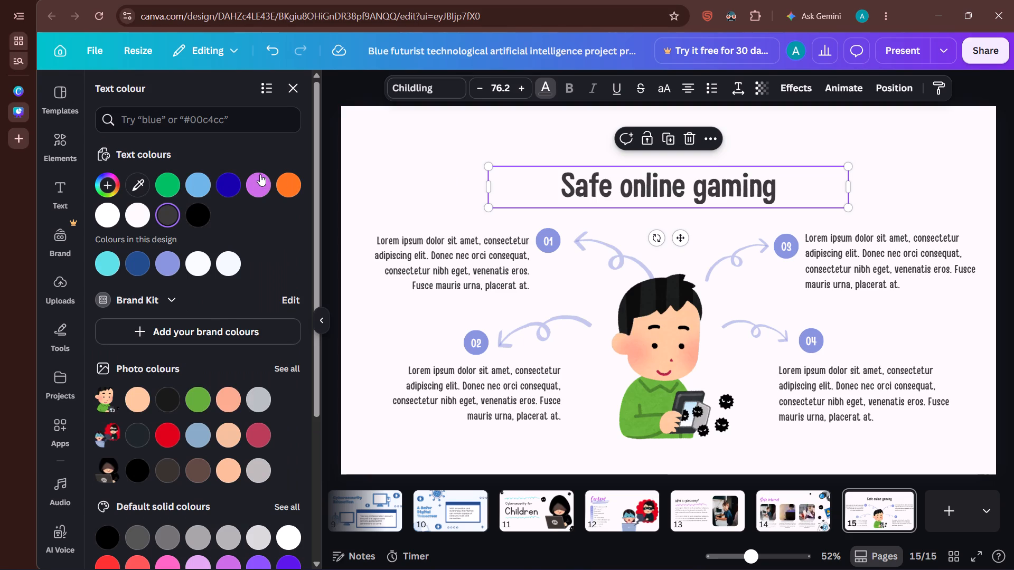
pyautogui.click(257, 174)
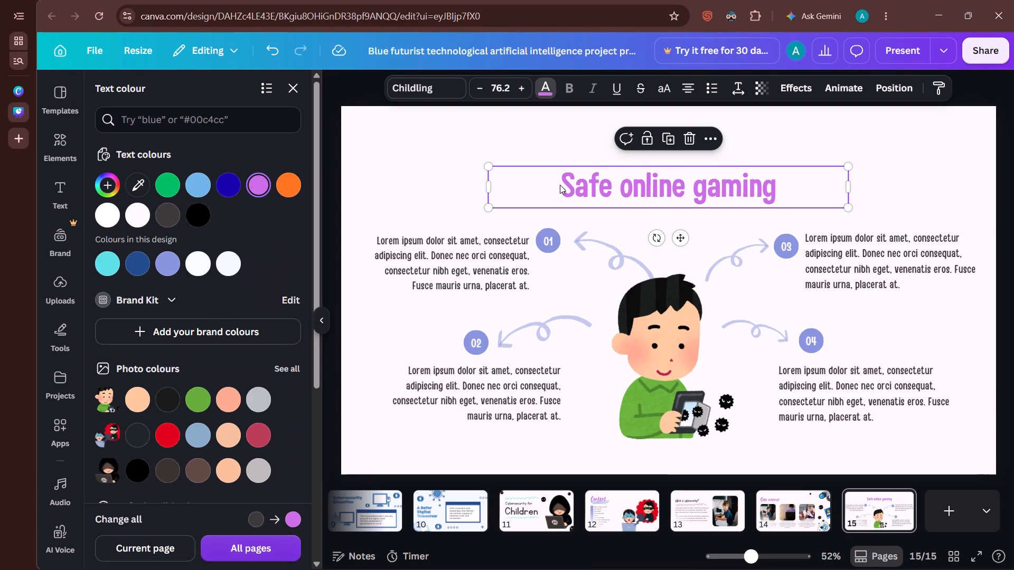
# Move the "Safe online gaming" heading up near the page's top edge and set its font to Avallon Alt.
pyautogui.click(401, 91)
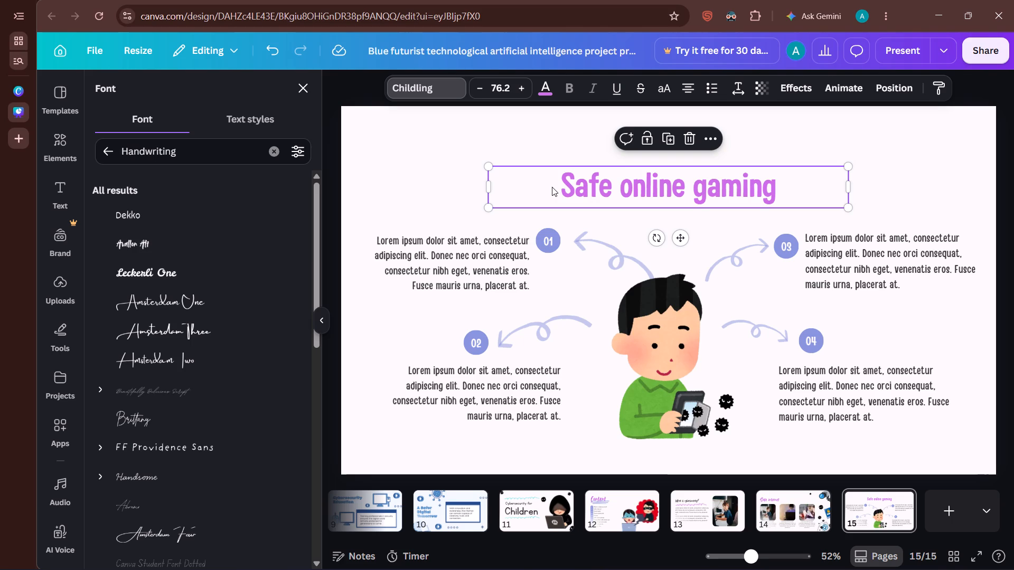
pyautogui.moveTo(552, 187); pyautogui.dragTo(550, 150)
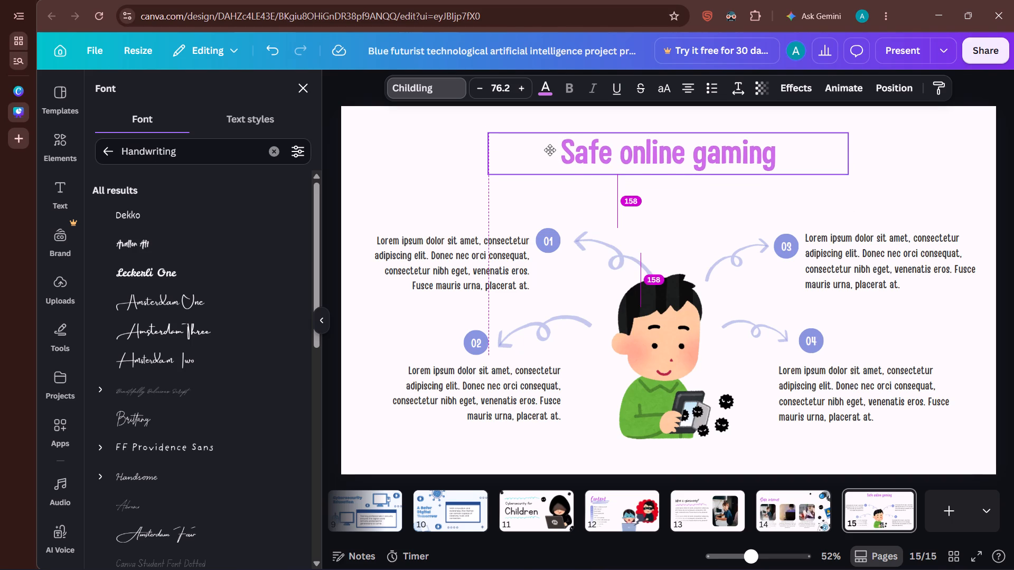
pyautogui.moveTo(550, 150); pyautogui.dragTo(550, 141)
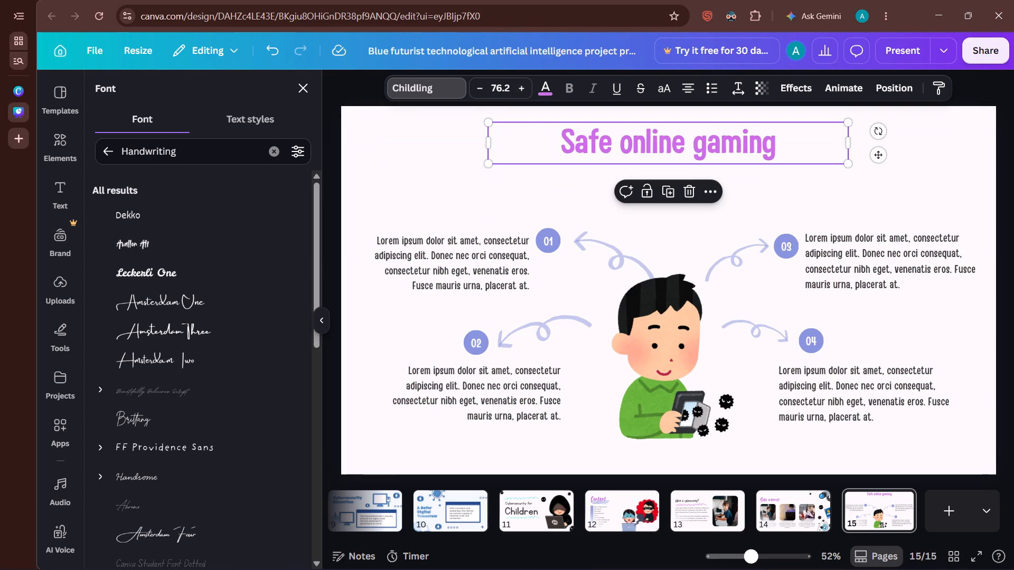
pyautogui.click(432, 98)
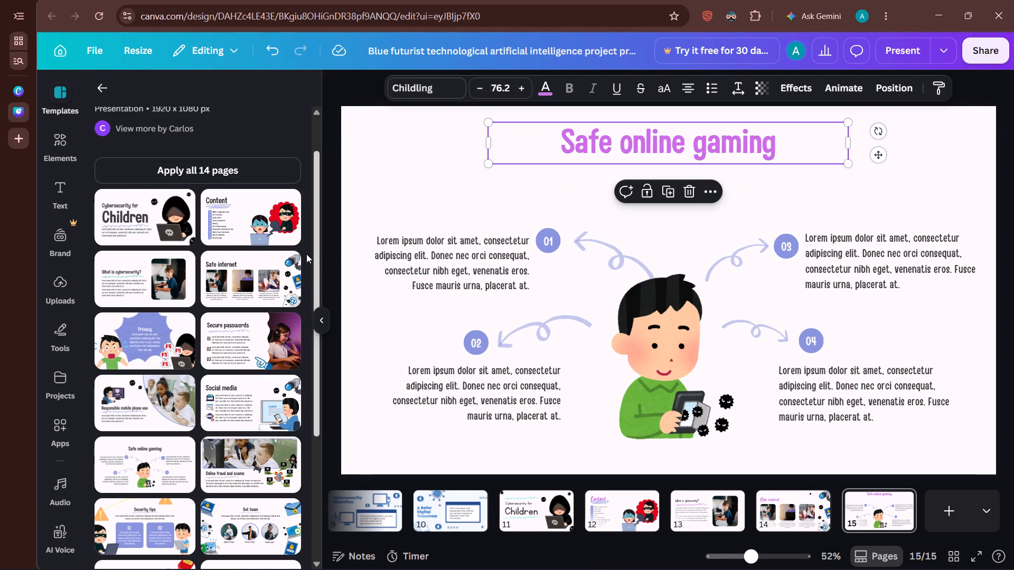
pyautogui.click(408, 80)
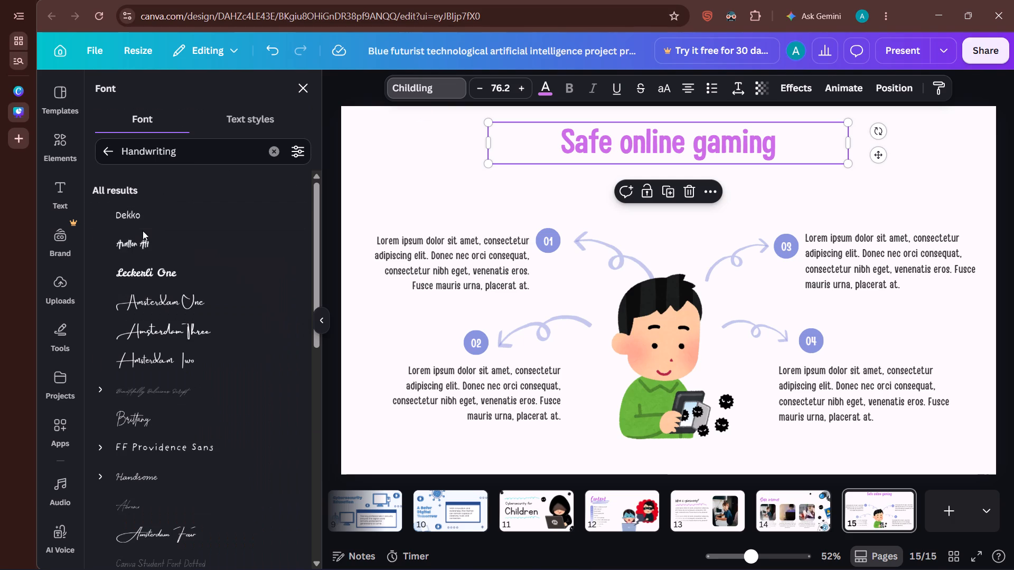
pyautogui.click(143, 243)
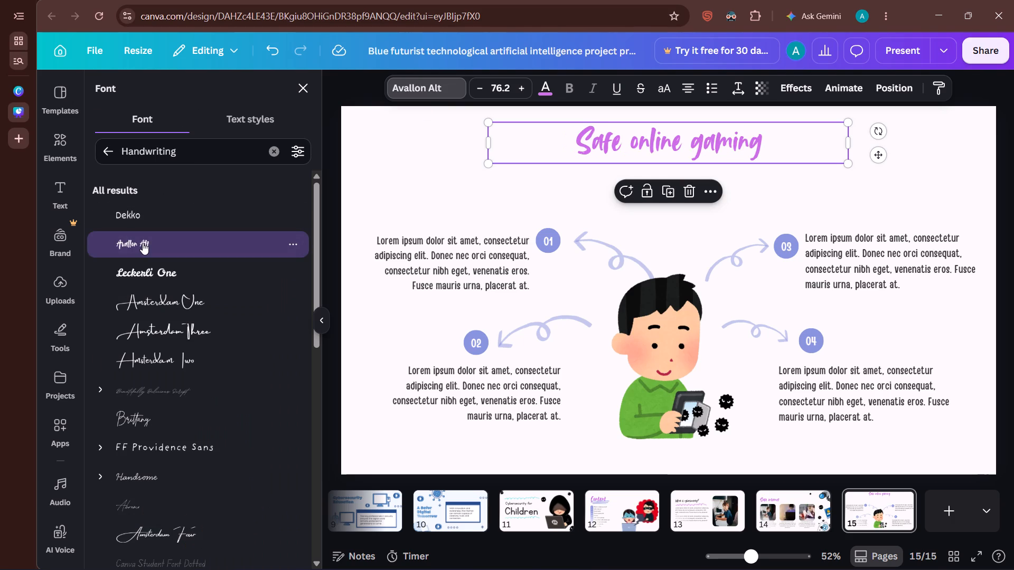
# Set the paragraph beside number 01 in Leckerli One at size 20.1 and shift it slightly upward.
pyautogui.click(400, 275)
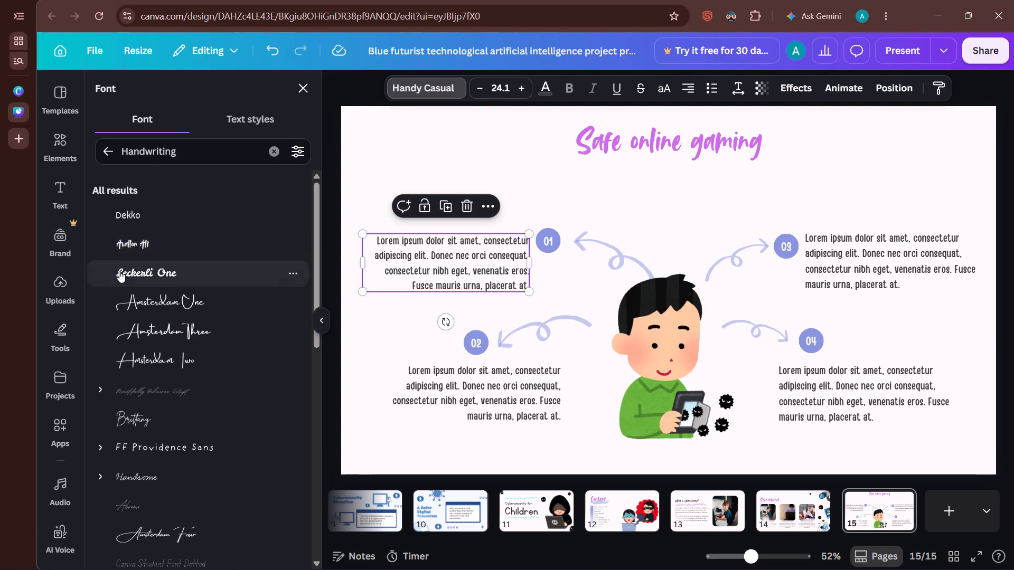
pyautogui.click(121, 272)
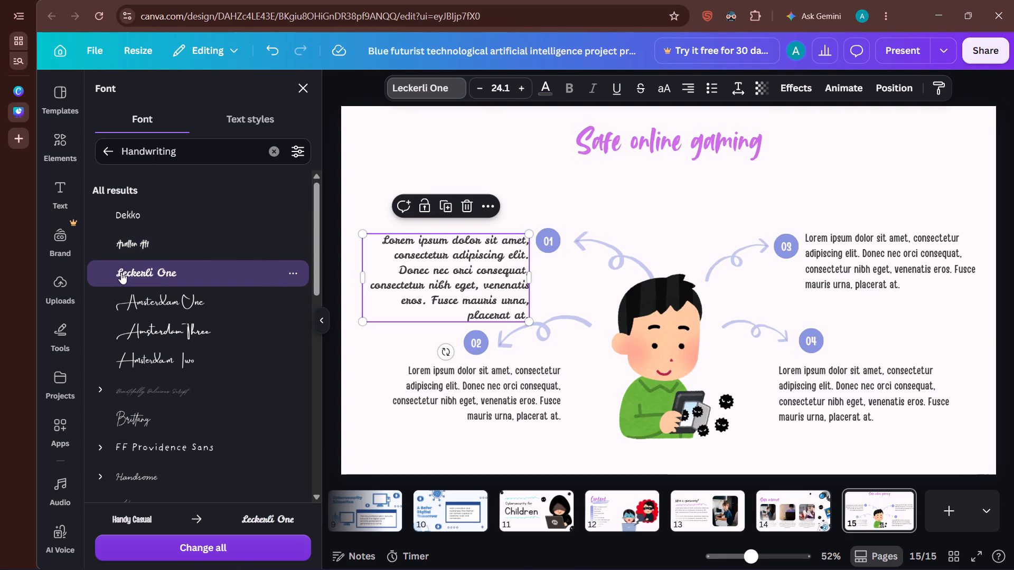
pyautogui.doubleClick(481, 92)
pyautogui.rightClick(481, 92)
pyautogui.rightClick(481, 92)
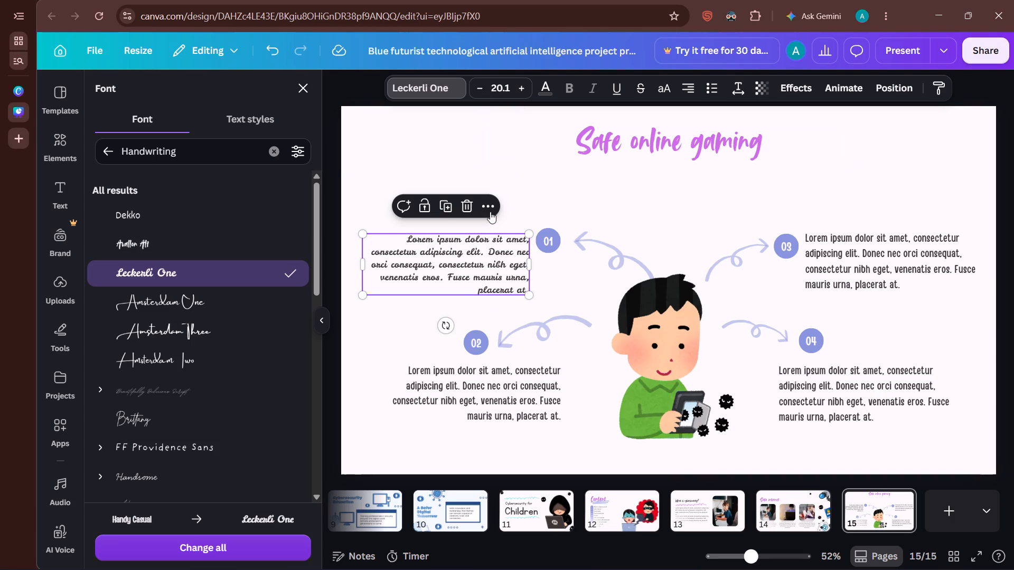
pyautogui.moveTo(475, 256); pyautogui.dragTo(476, 239)
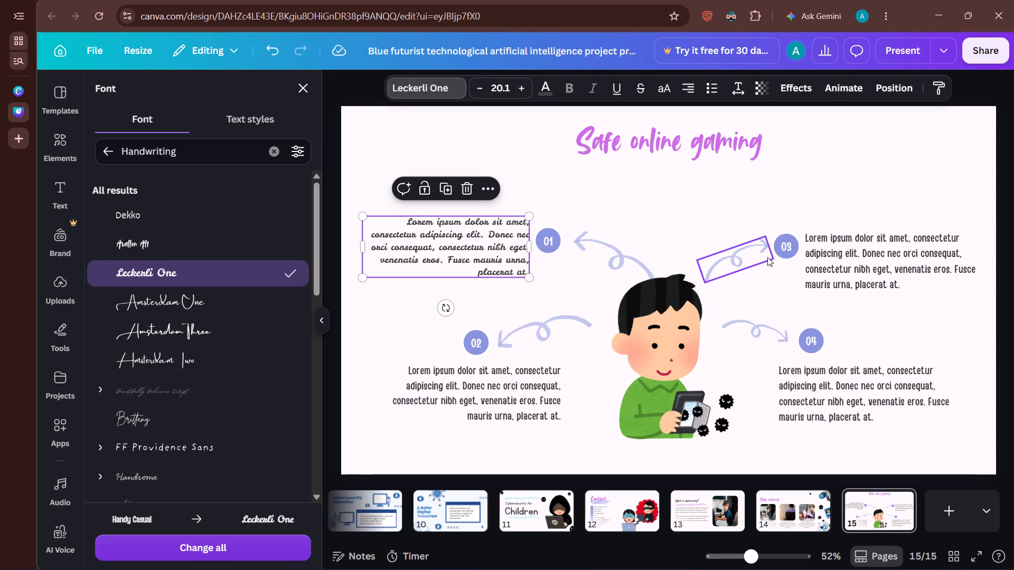
# Set the paragraph beside number 03 in Leckerli One at size 20.4 and shift it slightly upward.
pyautogui.click(810, 256)
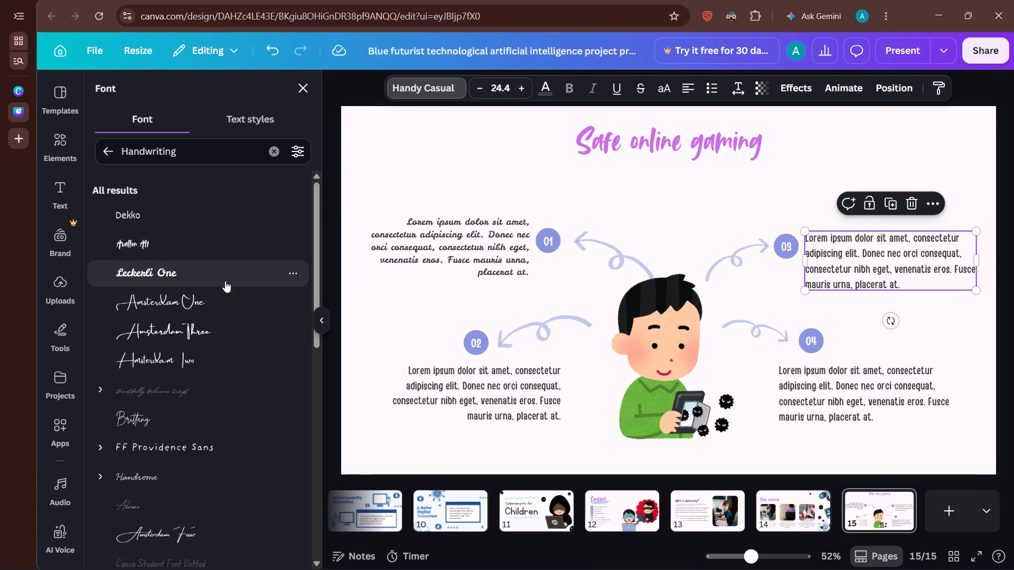
pyautogui.click(224, 281)
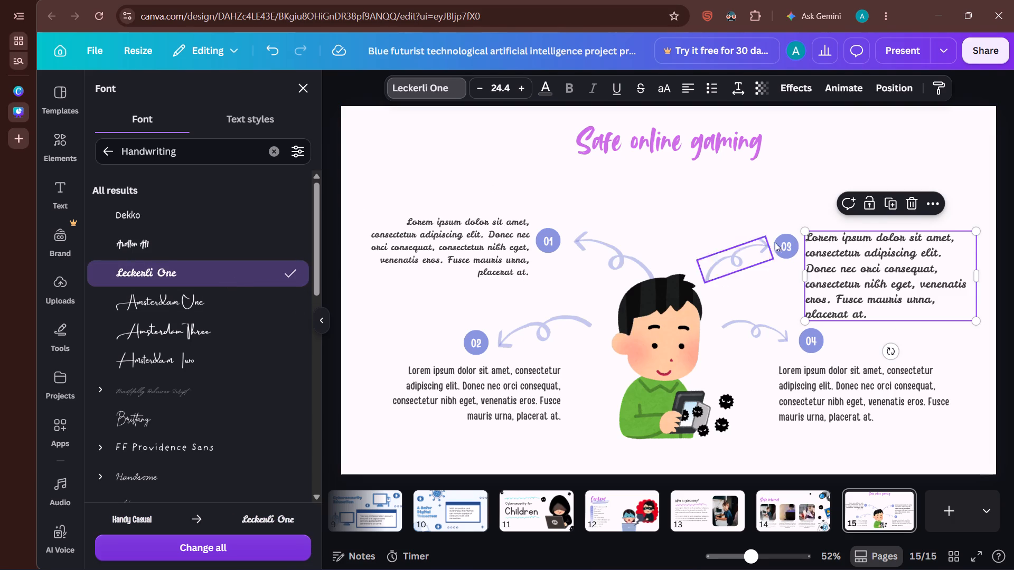
pyautogui.tripleClick(470, 87)
pyautogui.click(470, 87)
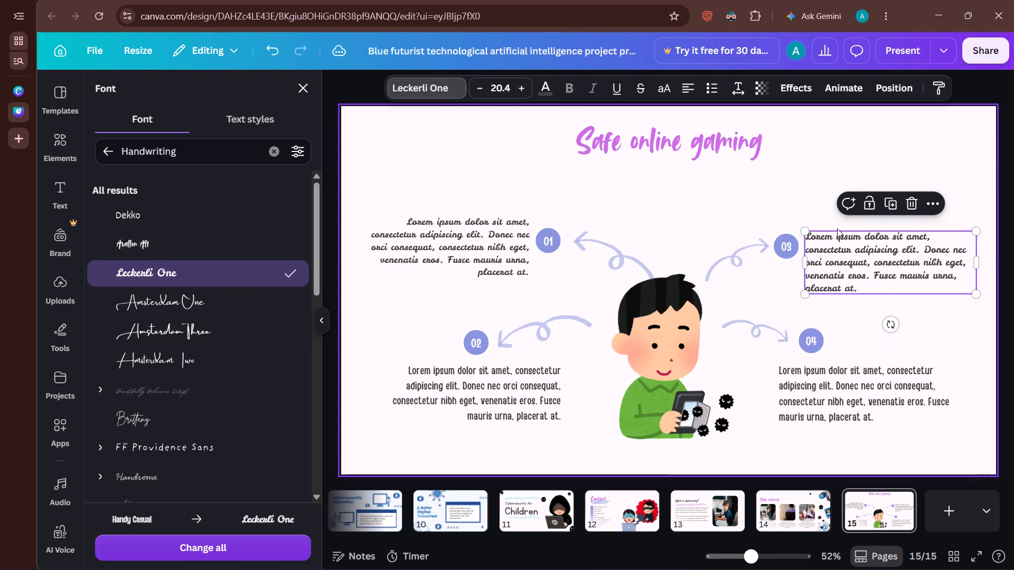
pyautogui.moveTo(843, 252); pyautogui.dragTo(844, 242)
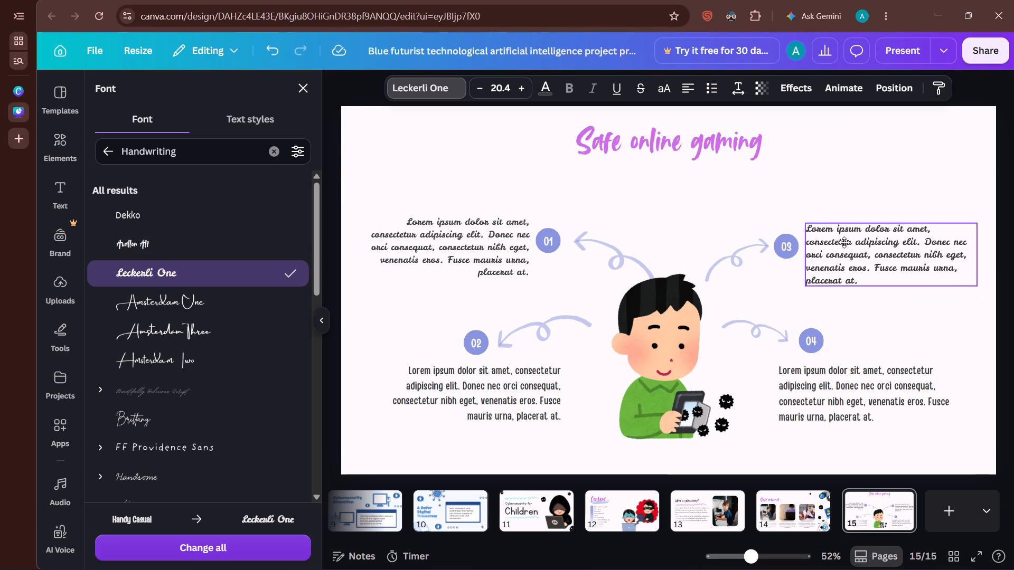
pyautogui.moveTo(844, 242); pyautogui.dragTo(844, 242)
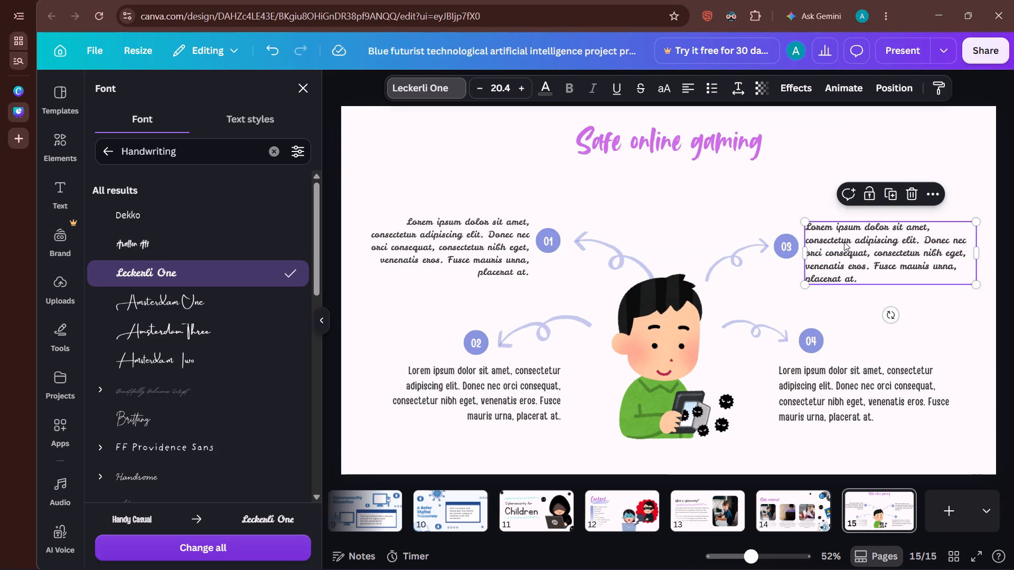
# Set the paragraph below number 02 in Leckerli One and shift it slightly outward, away from the boy illustration.
pyautogui.click(458, 389)
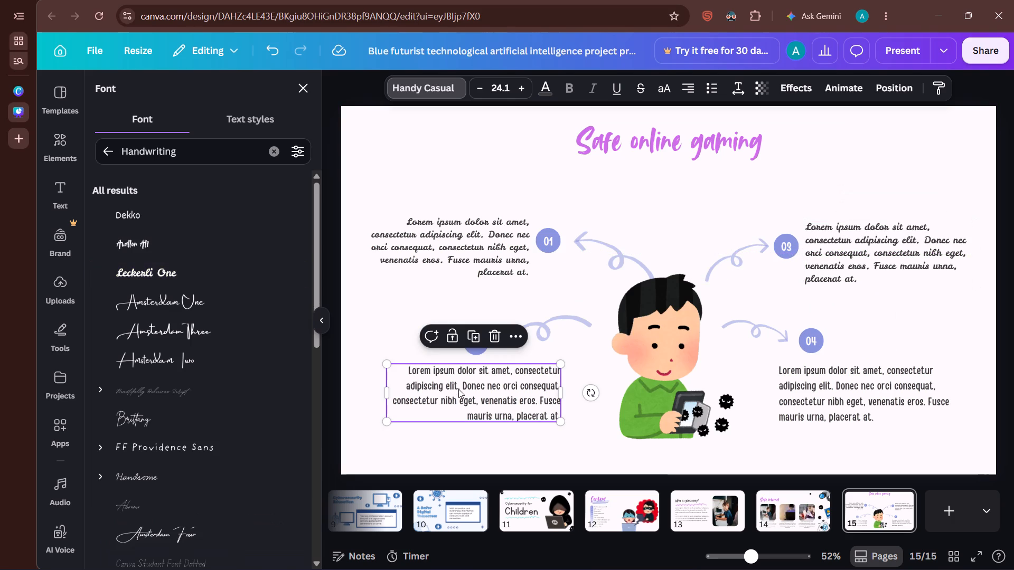
pyautogui.click(209, 294)
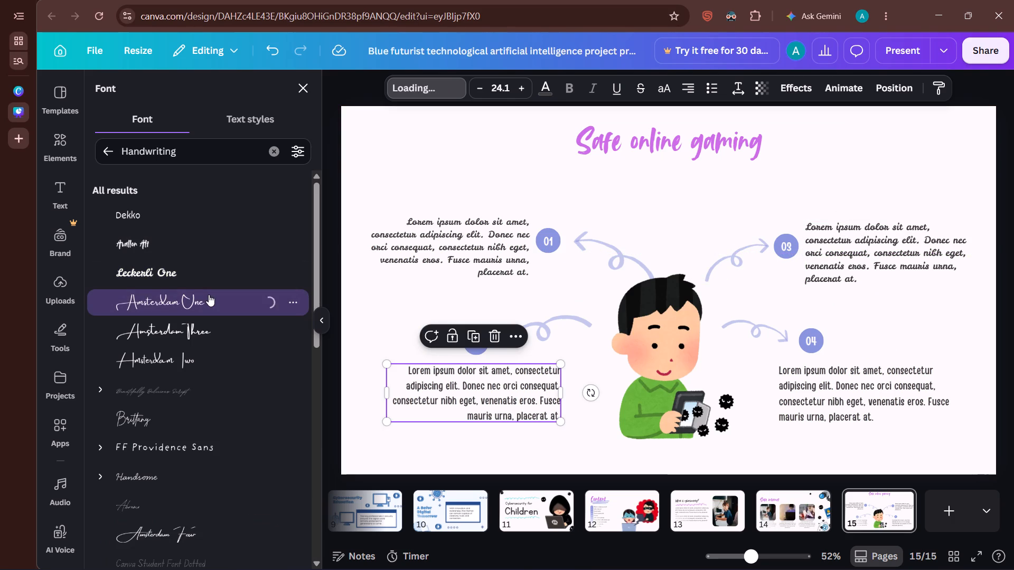
pyautogui.click(186, 272)
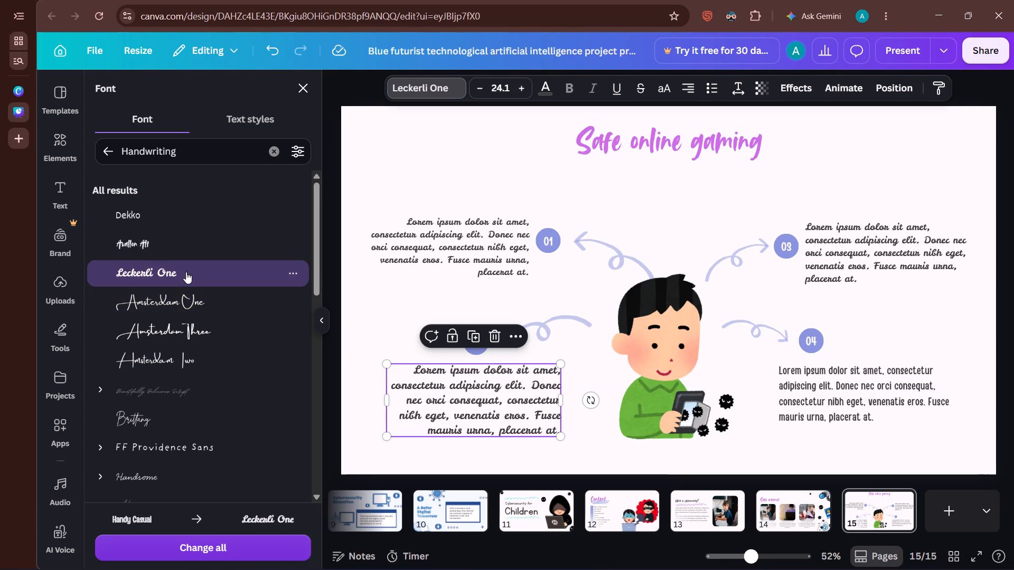
pyautogui.click(431, 291)
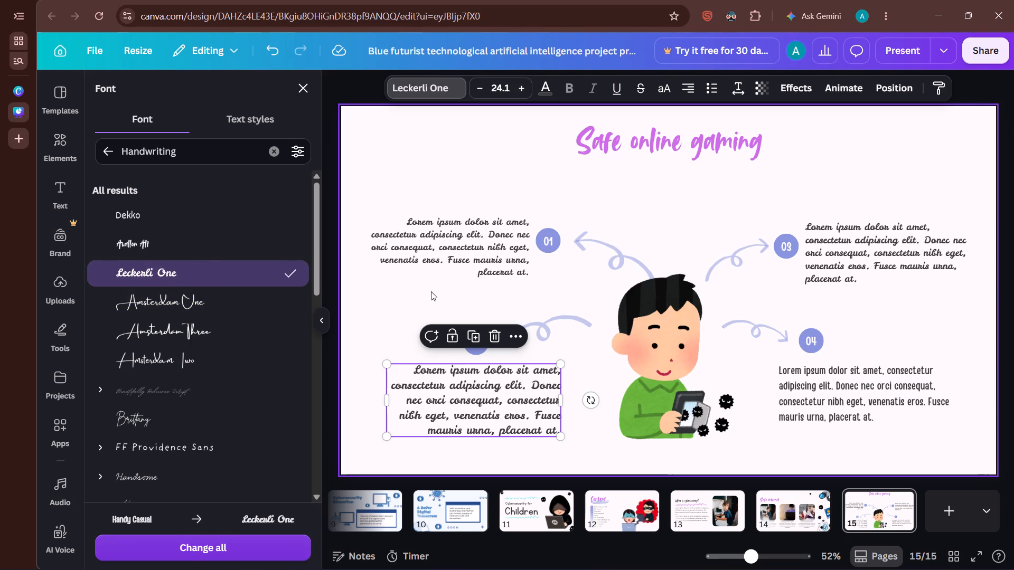
pyautogui.click(498, 388)
pyautogui.moveTo(498, 388); pyautogui.dragTo(486, 389)
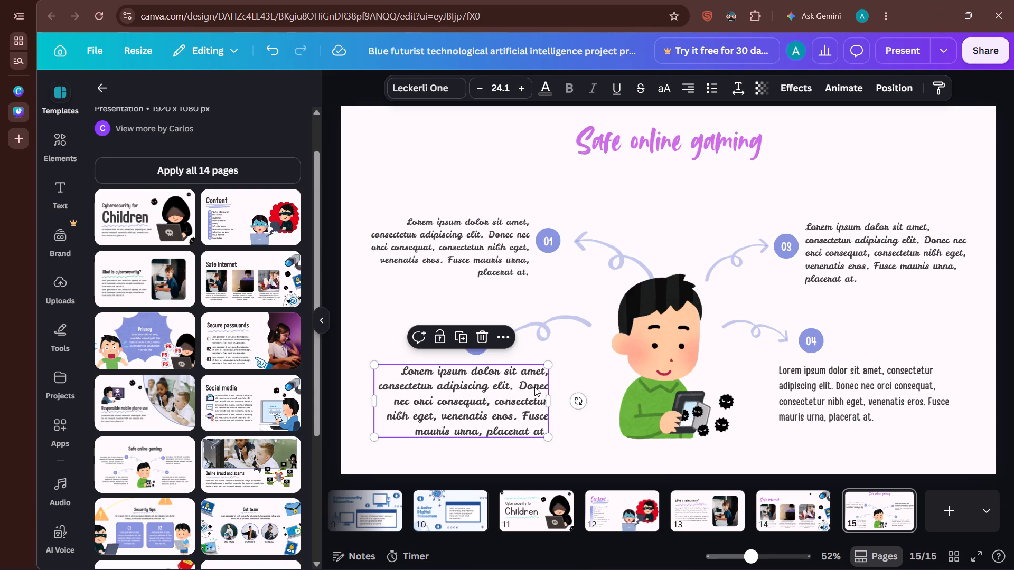
# Set the paragraph below number 04 in Leckerli One at size 21.5 and align its left edge with the paragraph beside number 03.
pyautogui.click(825, 378)
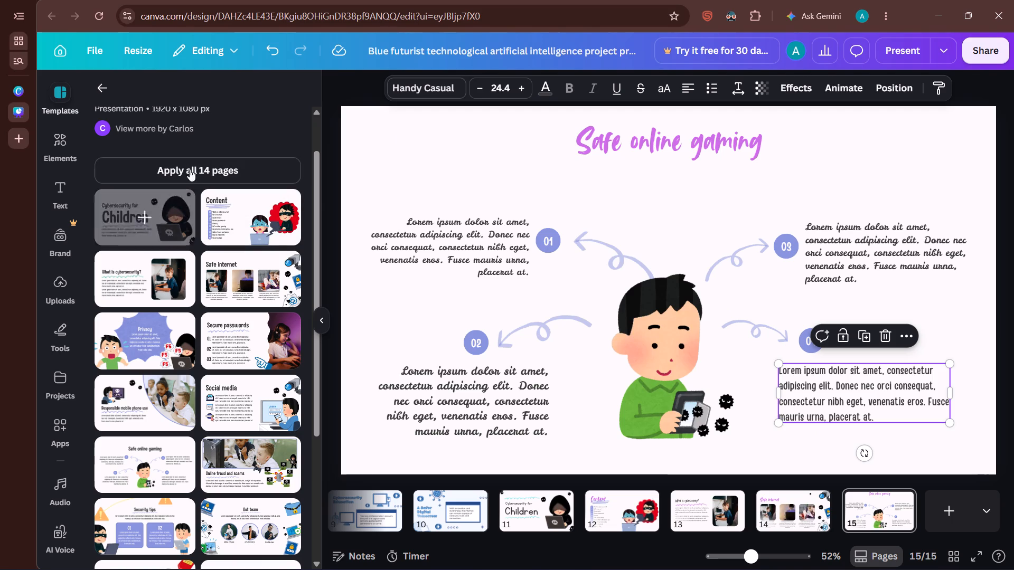
pyautogui.click(414, 94)
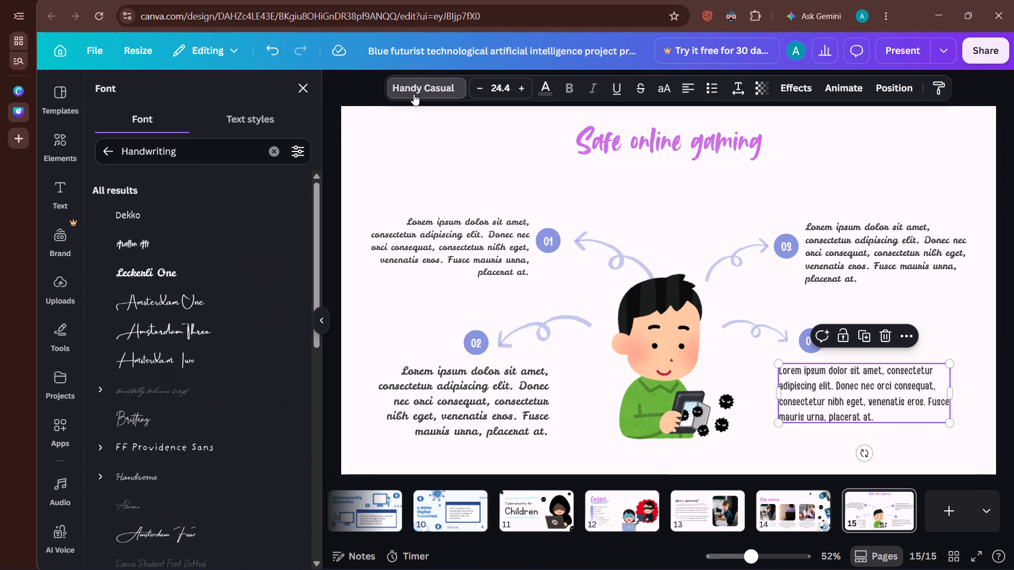
pyautogui.click(158, 263)
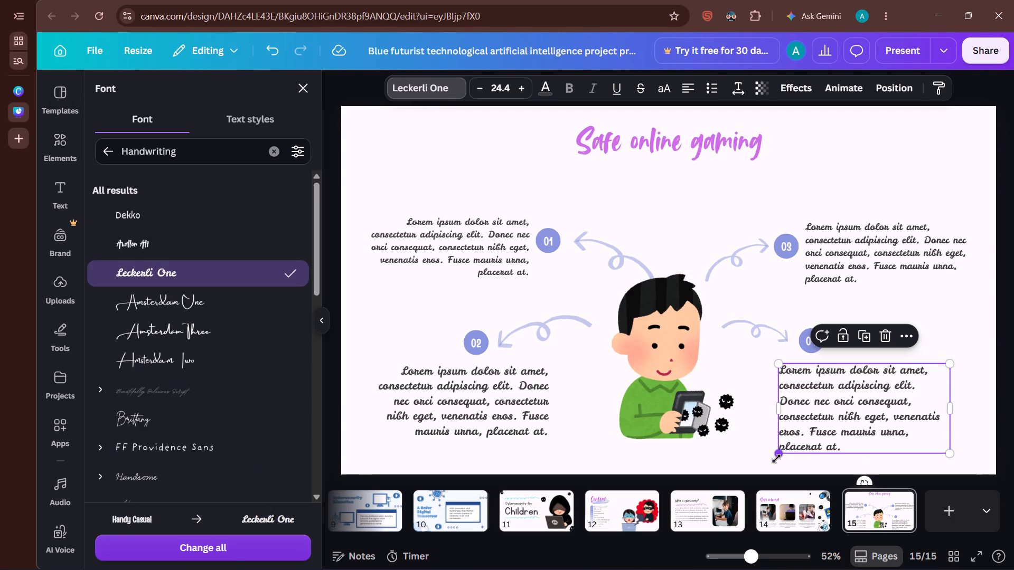
pyautogui.moveTo(778, 458); pyautogui.dragTo(792, 433)
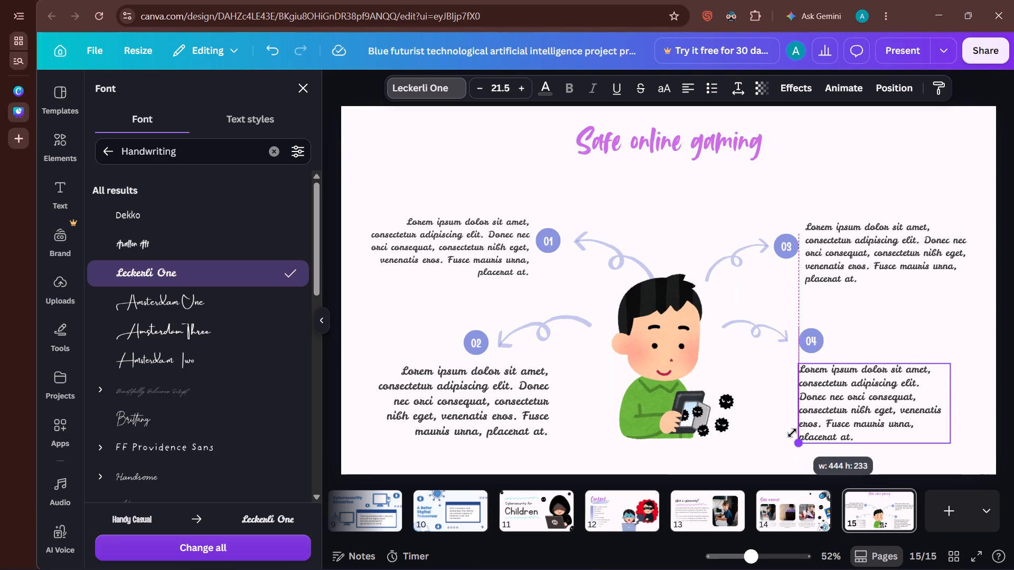
pyautogui.moveTo(792, 433); pyautogui.dragTo(793, 433)
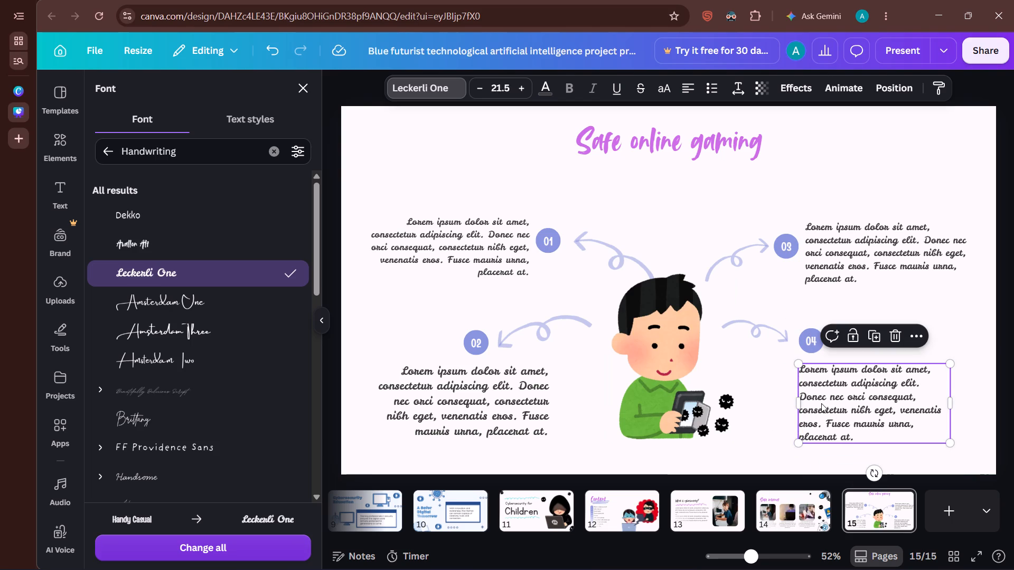
pyautogui.moveTo(823, 403); pyautogui.dragTo(829, 405)
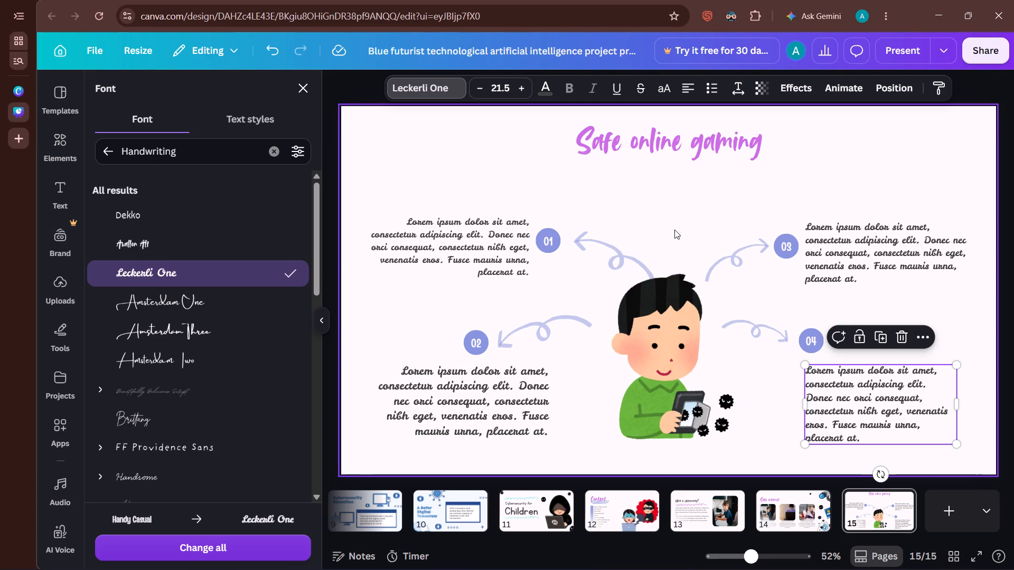
pyautogui.click(860, 165)
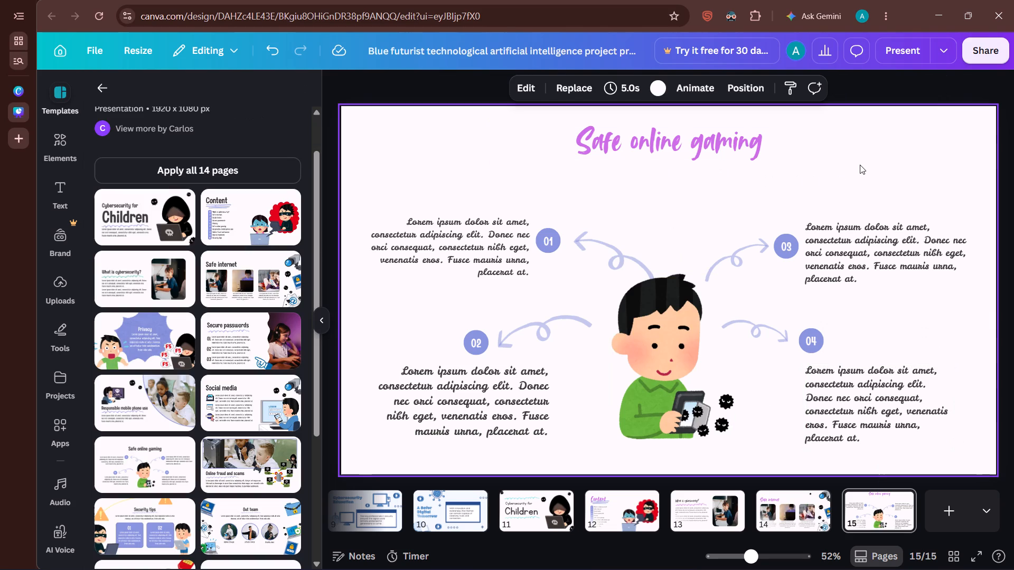
# Recolour all four curly arrows around the boy illustration in magenta #cb6ce6.
pyautogui.click(744, 257)
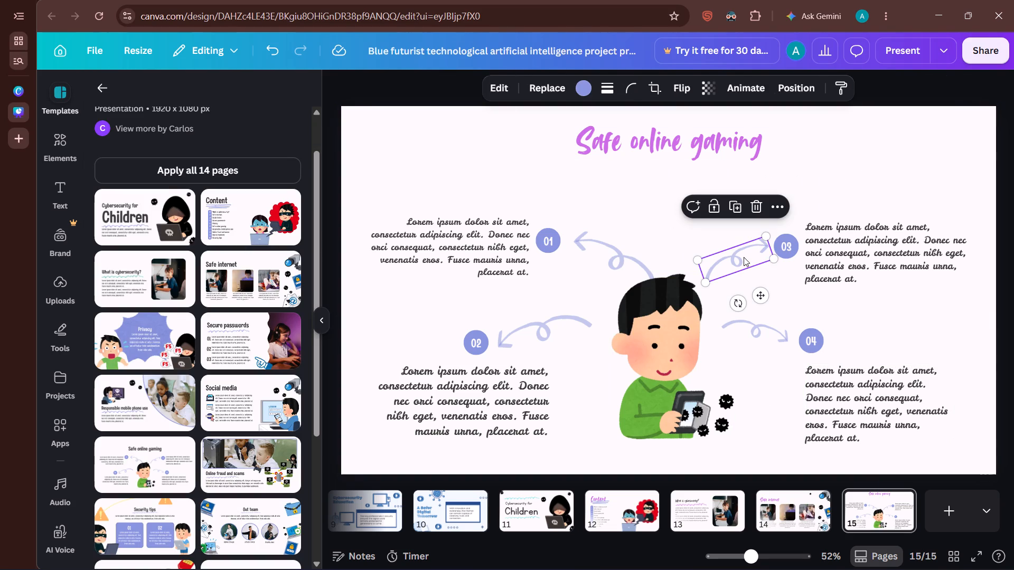
pyautogui.click(573, 92)
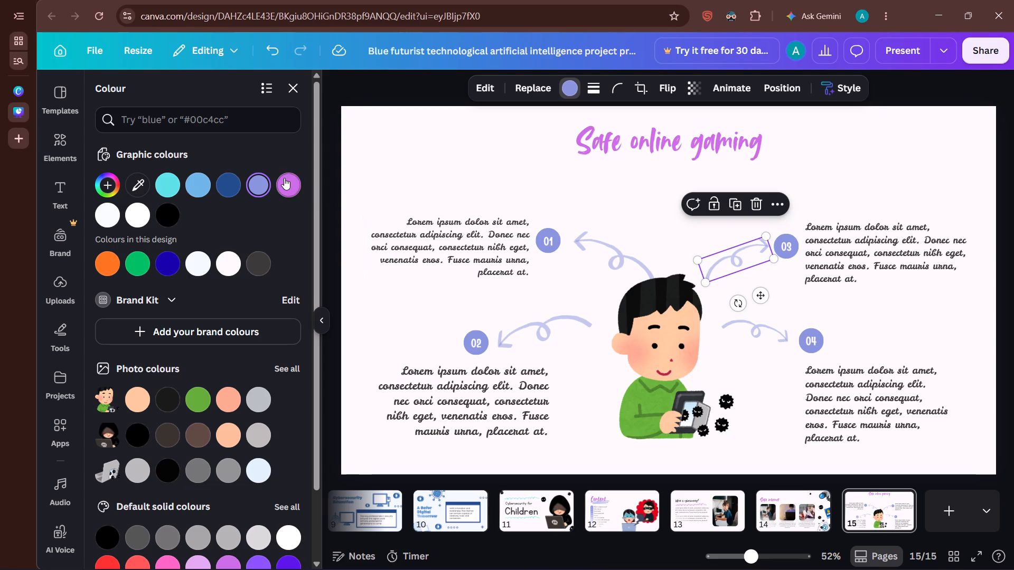
pyautogui.click(284, 179)
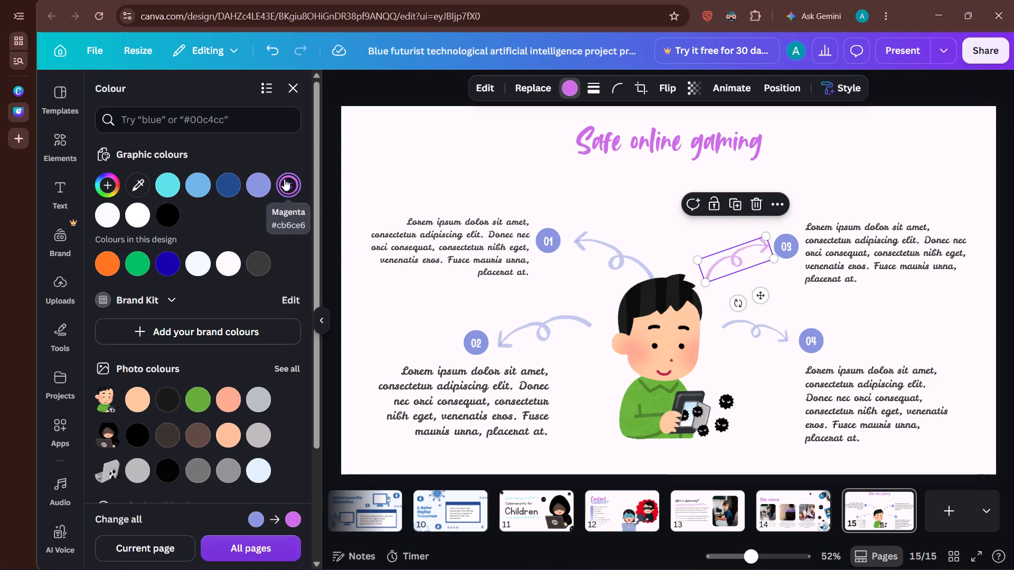
pyautogui.click(612, 249)
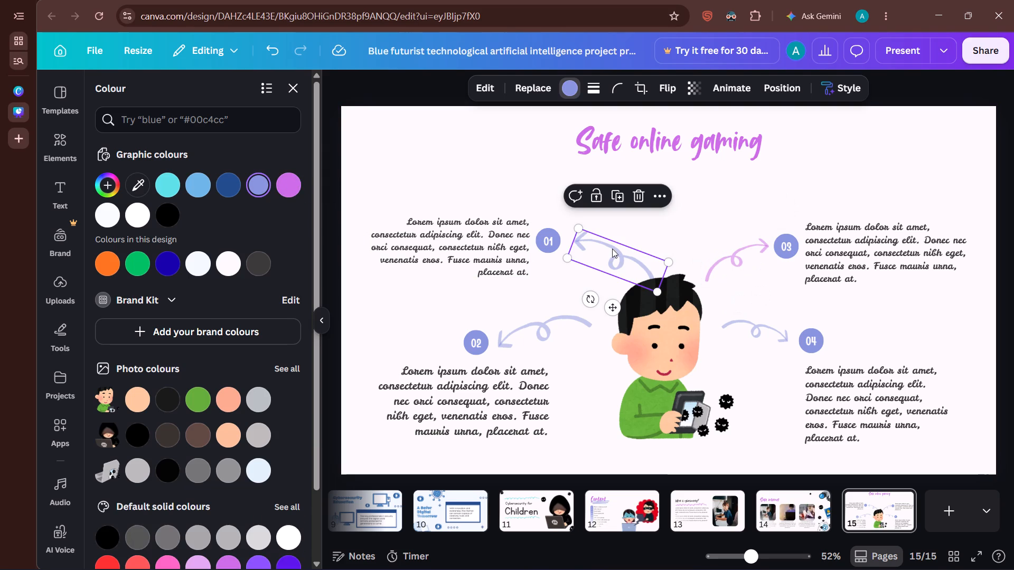
pyautogui.click(571, 89)
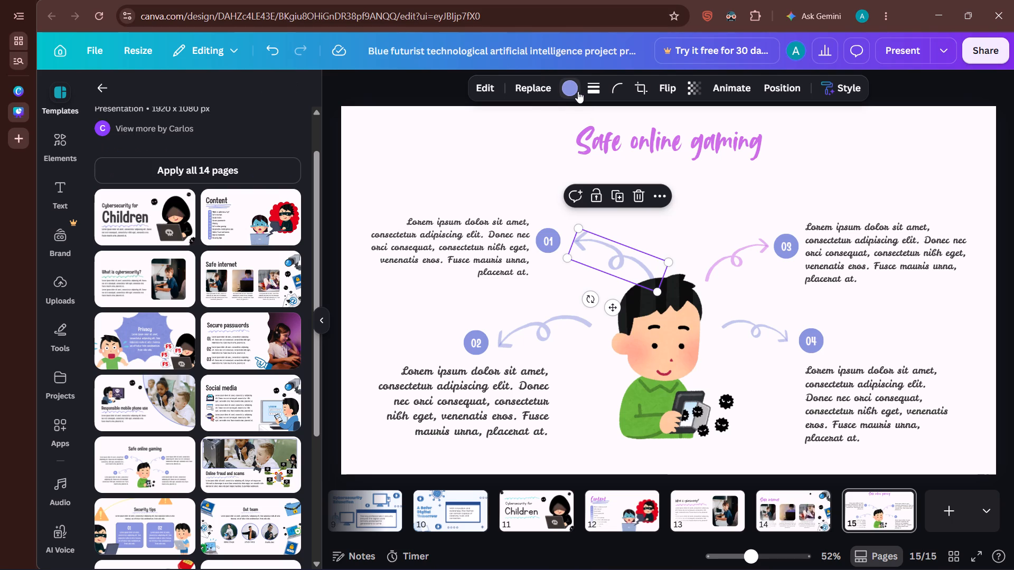
pyautogui.click(578, 91)
pyautogui.click(293, 176)
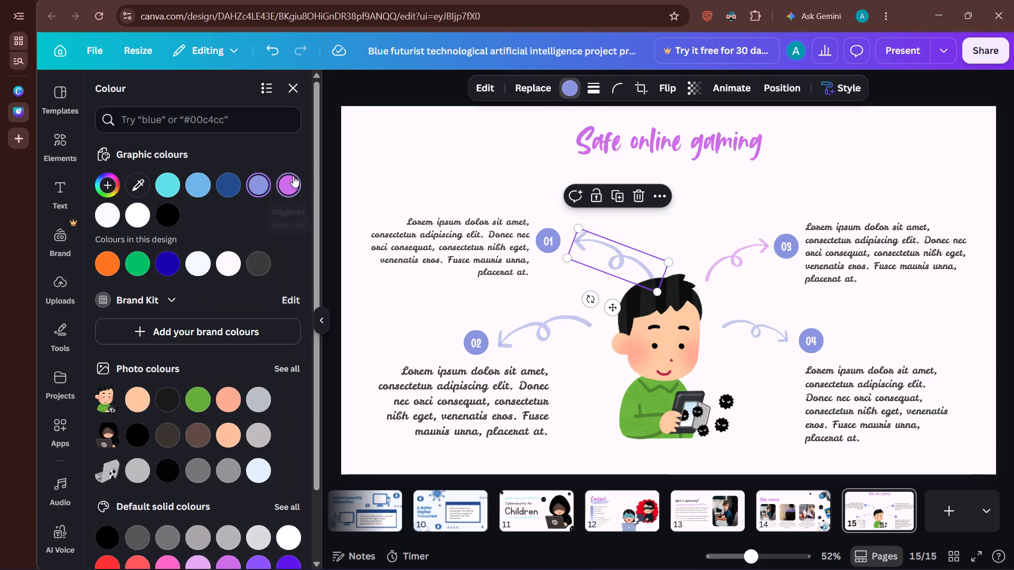
pyautogui.click(523, 332)
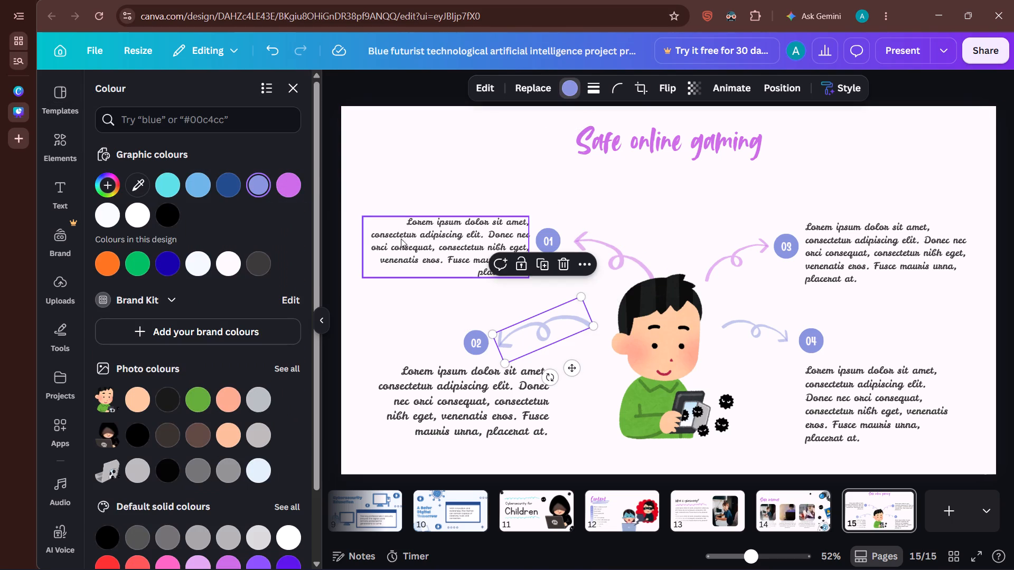
pyautogui.click(284, 187)
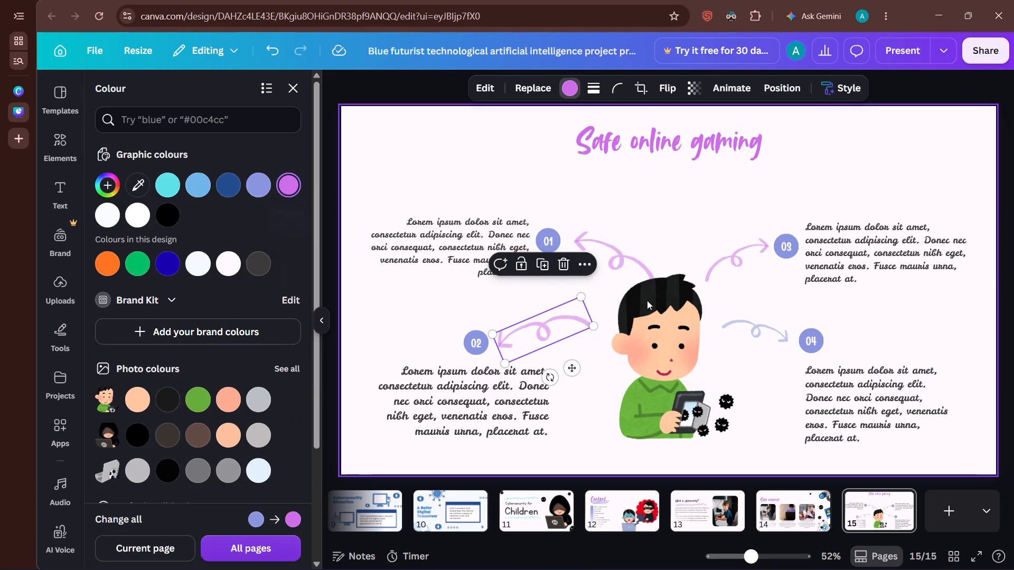
pyautogui.click(749, 340)
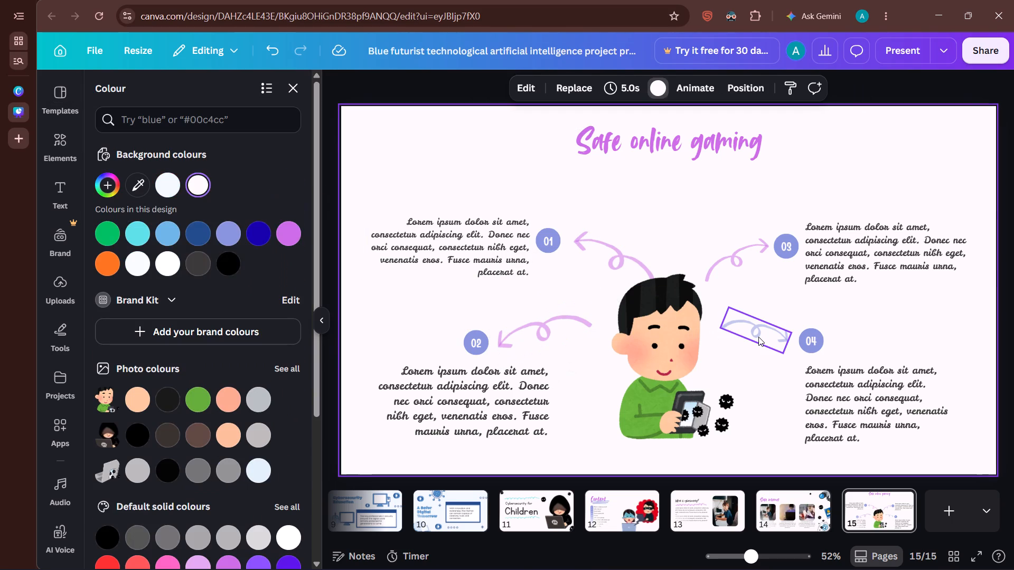
pyautogui.click(758, 337)
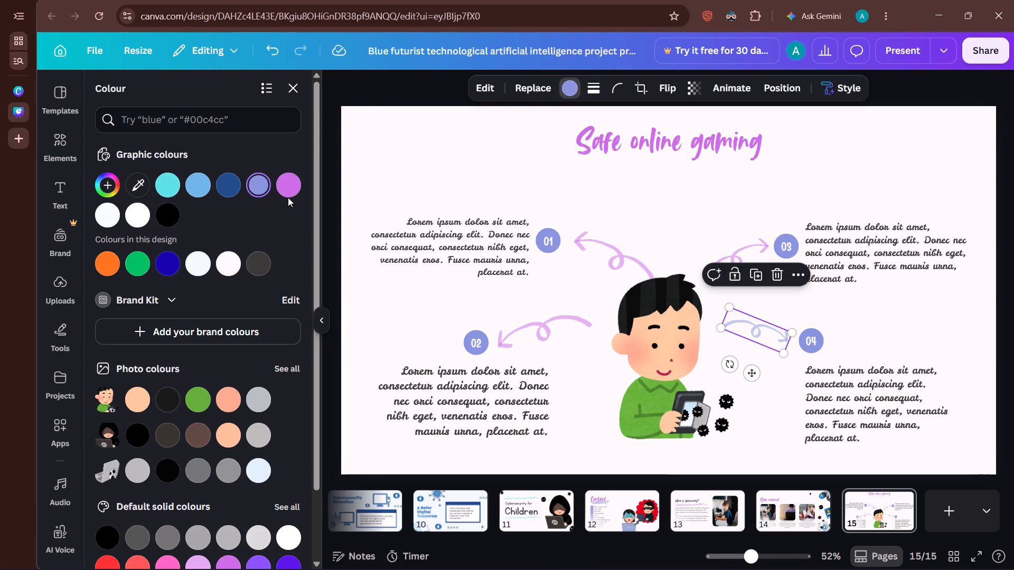
pyautogui.click(289, 183)
# Recolour the four number circles, 01 to 04, in magenta #cb6ce6.
pyautogui.click(541, 252)
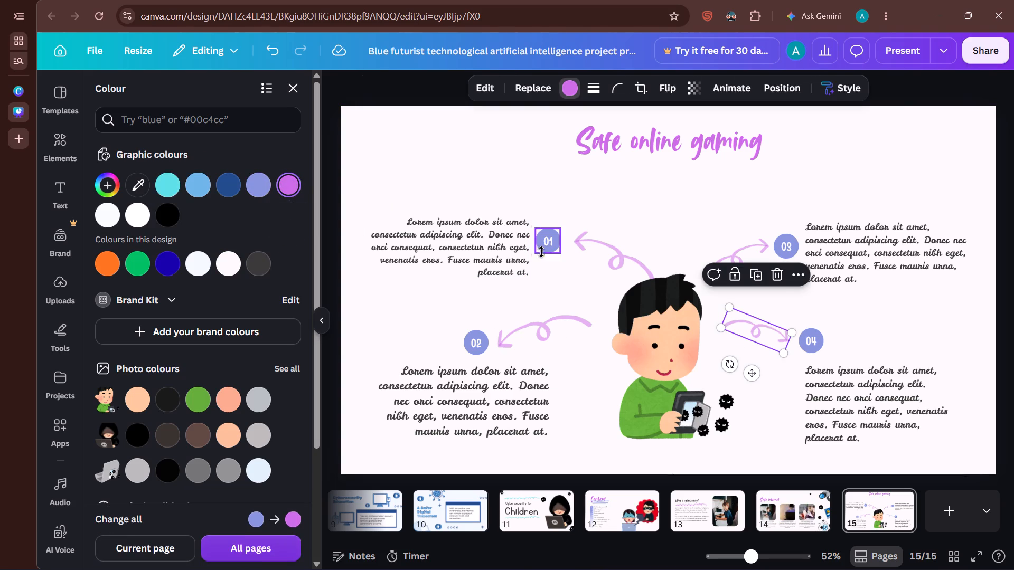
pyautogui.click(227, 225)
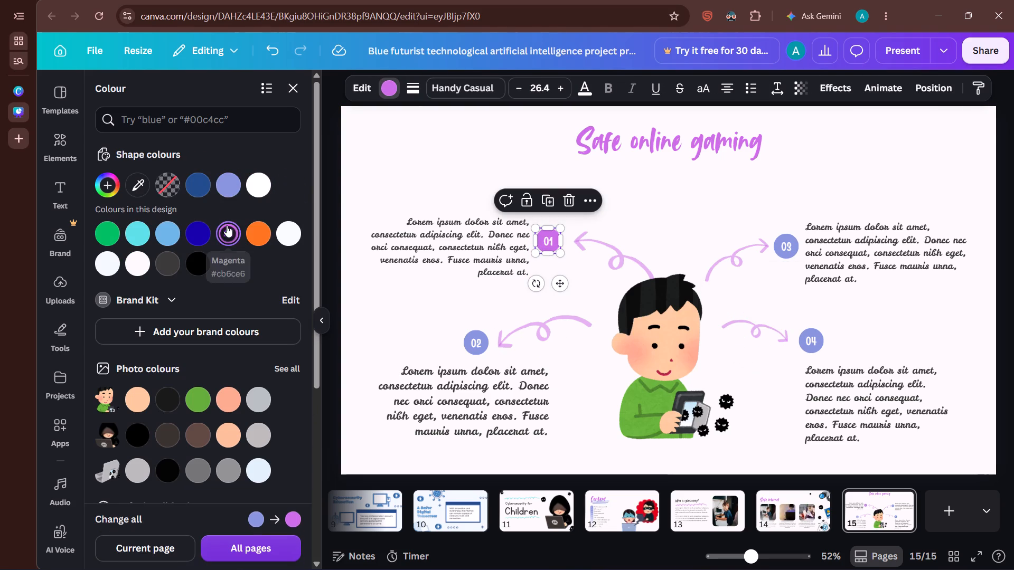
pyautogui.click(466, 351)
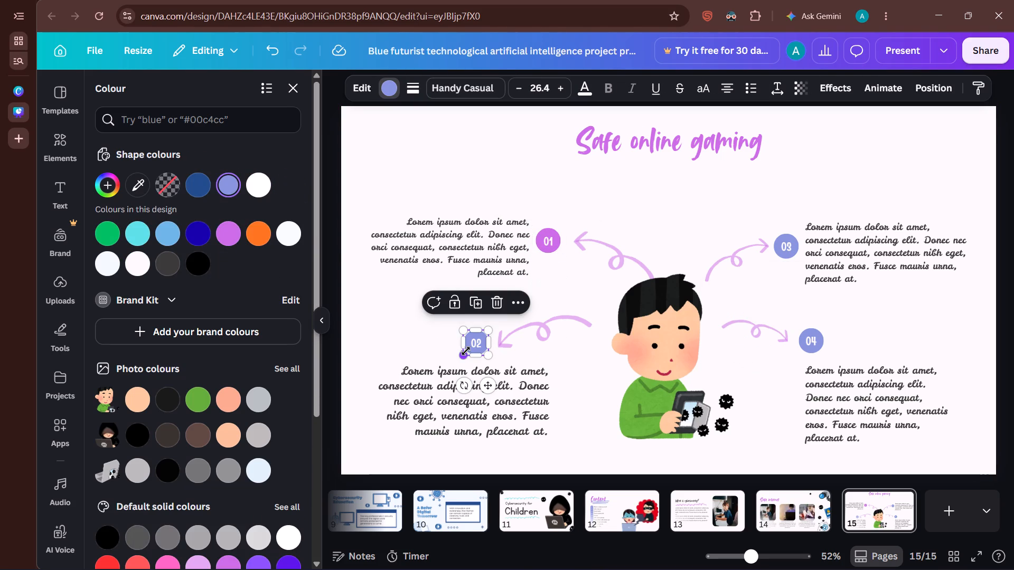
pyautogui.click(228, 235)
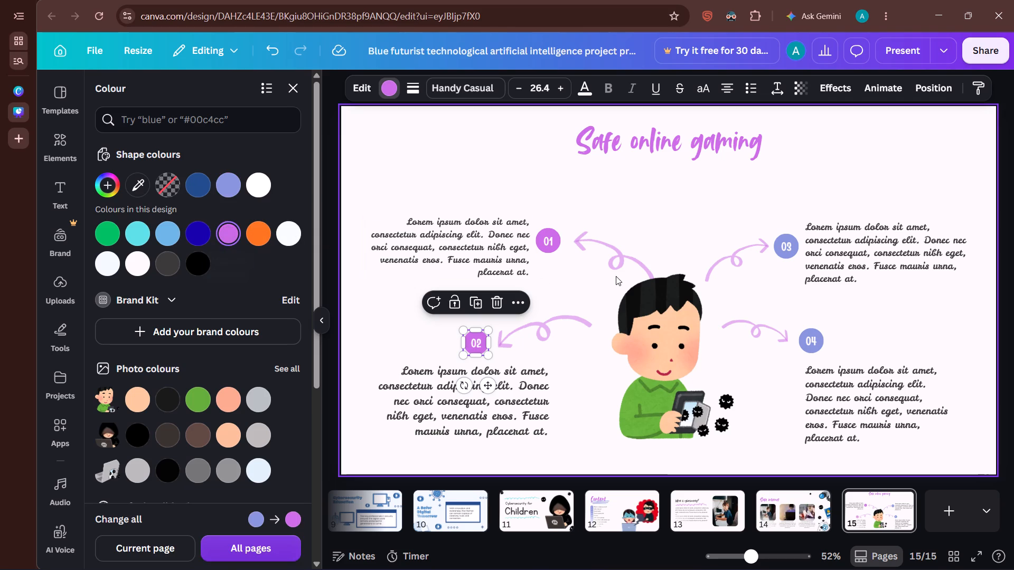
pyautogui.click(790, 259)
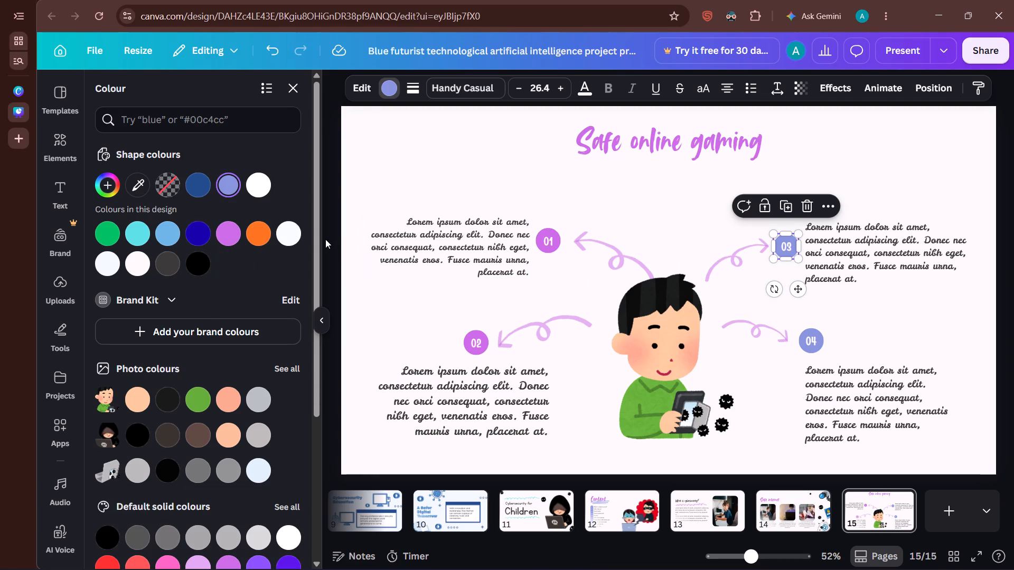
pyautogui.click(223, 231)
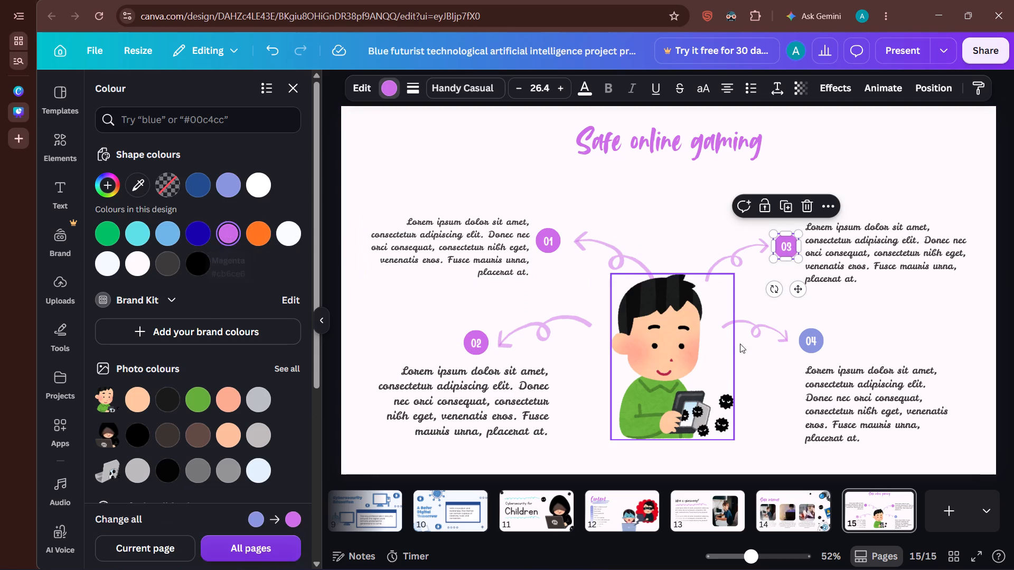
pyautogui.click(805, 348)
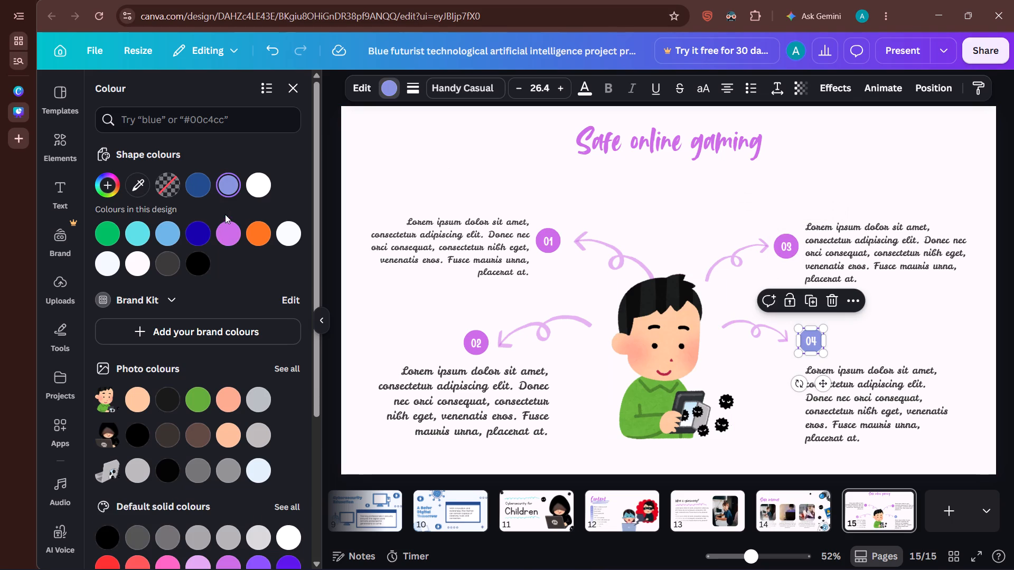
pyautogui.click(237, 234)
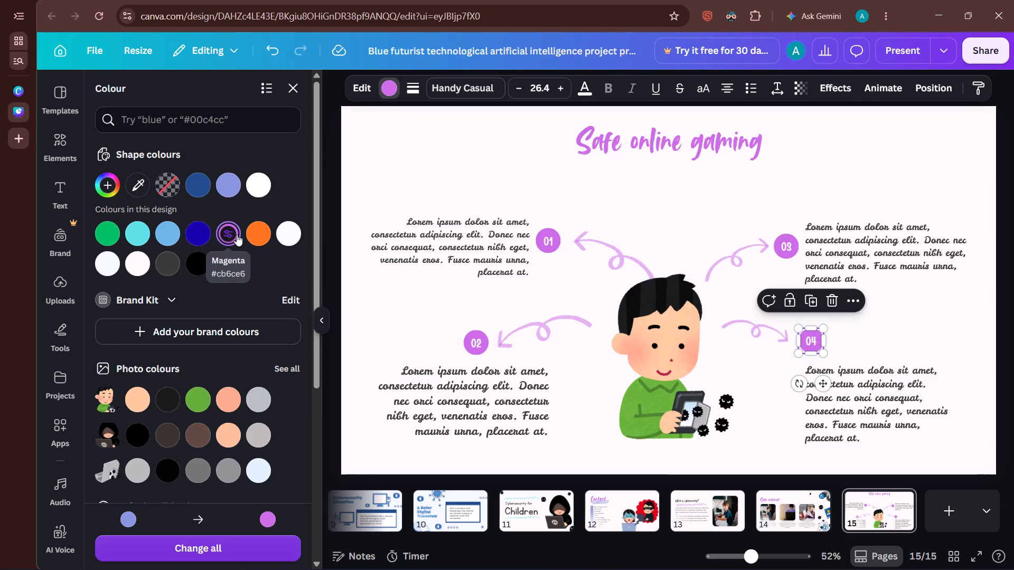
# Recolour the four paragraphs beside numbers 01 to 04 on the Safe online gaming page in crimson #ba3c57.
pyautogui.click(436, 242)
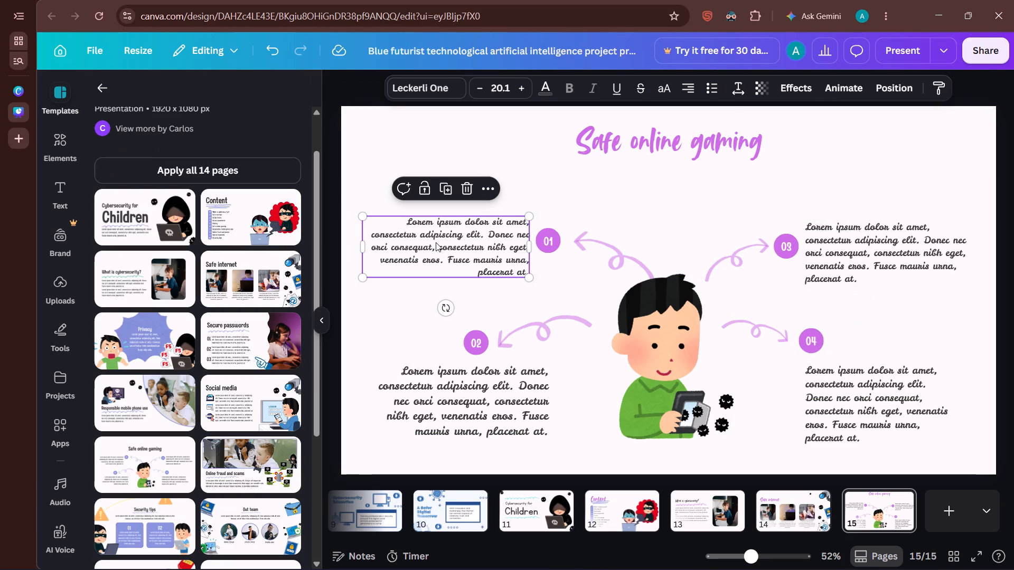
pyautogui.click(552, 92)
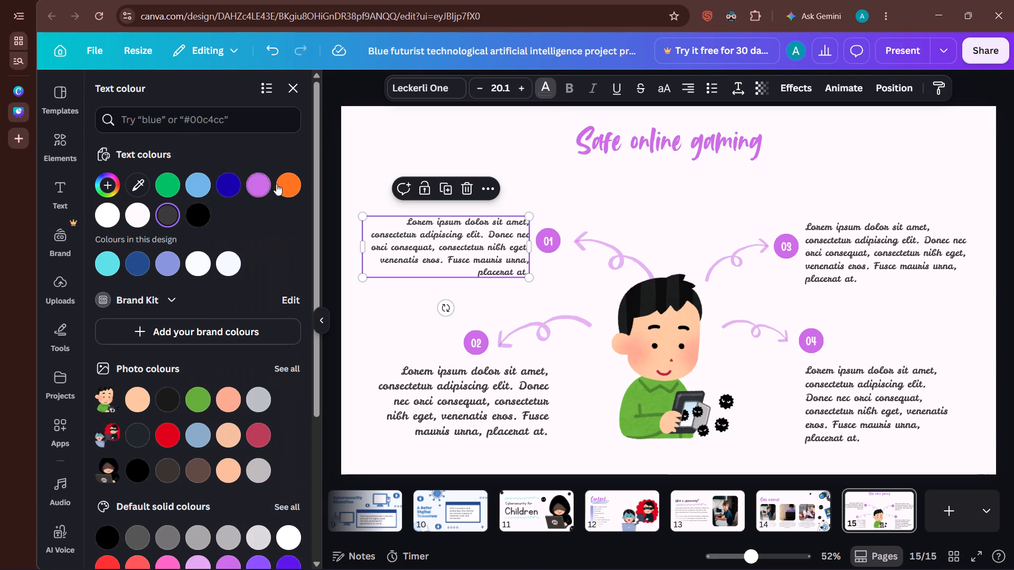
pyautogui.click(288, 191)
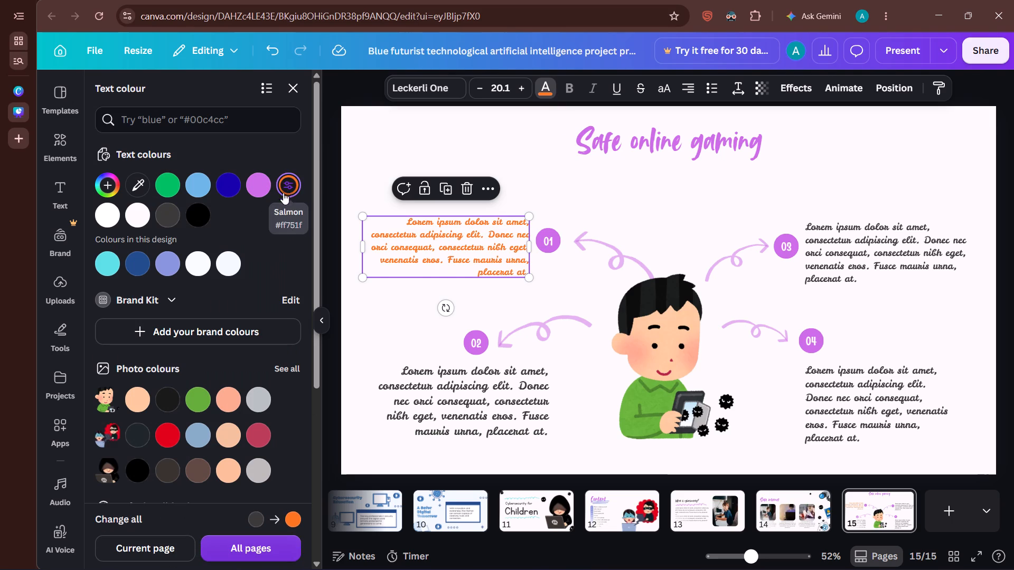
pyautogui.click(227, 394)
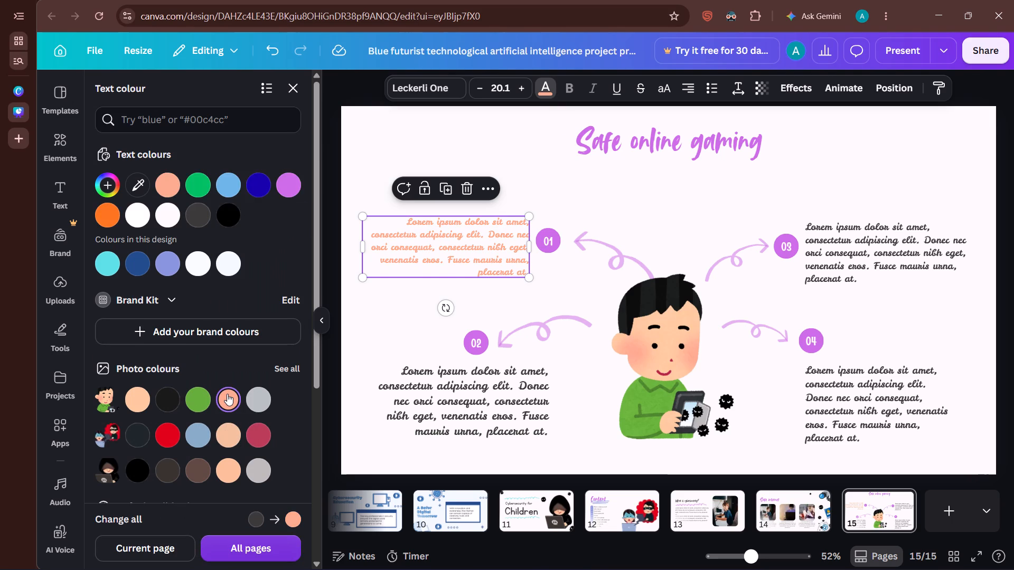
pyautogui.scroll(-1, 227, 394)
pyautogui.click(259, 374)
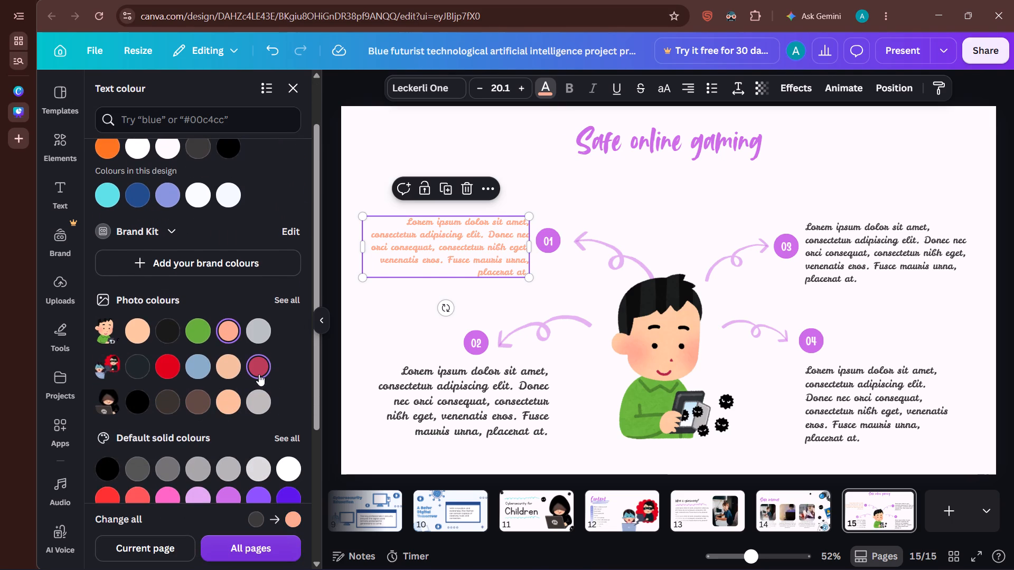
pyautogui.click(492, 396)
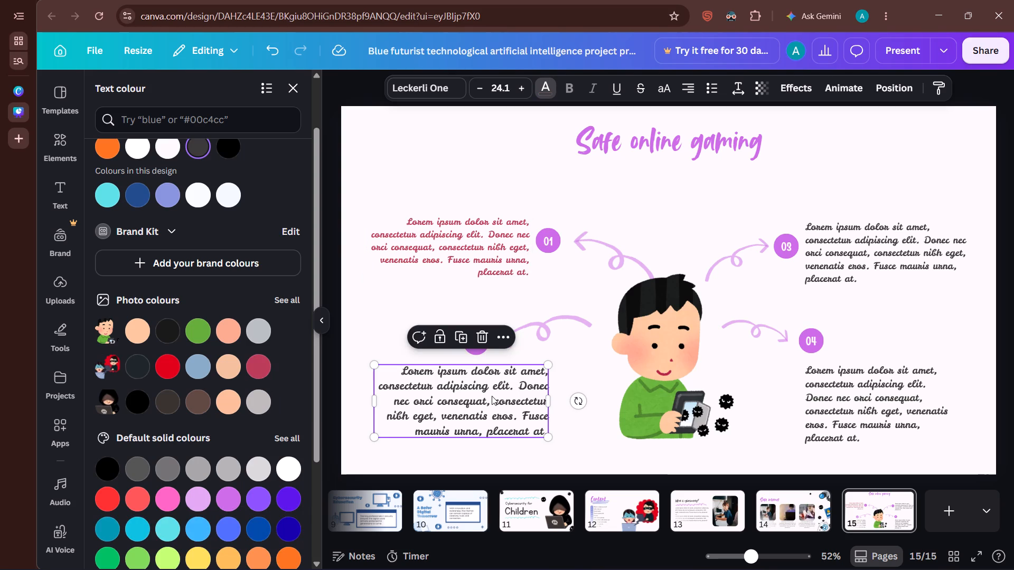
pyautogui.click(266, 370)
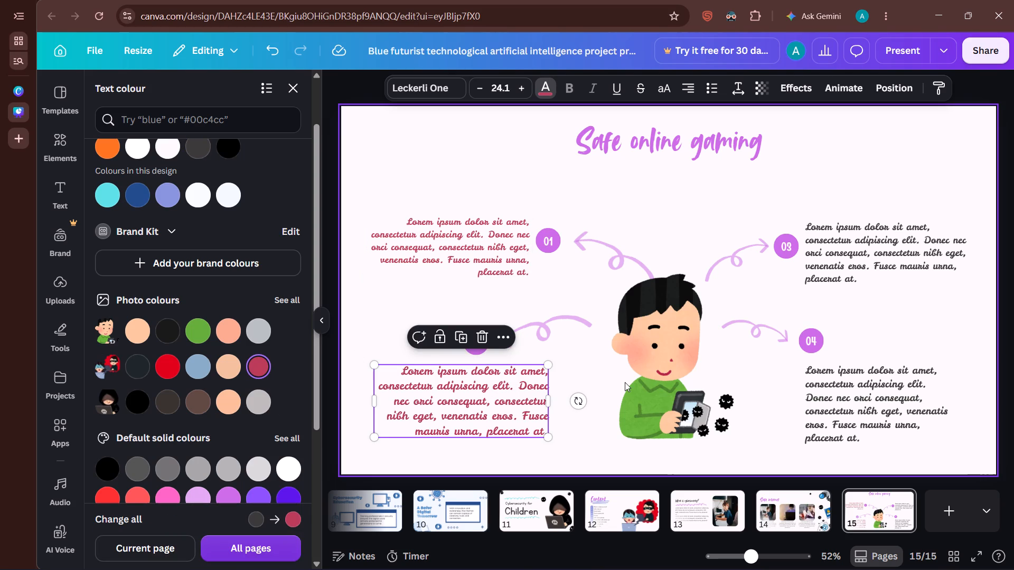
pyautogui.click(824, 404)
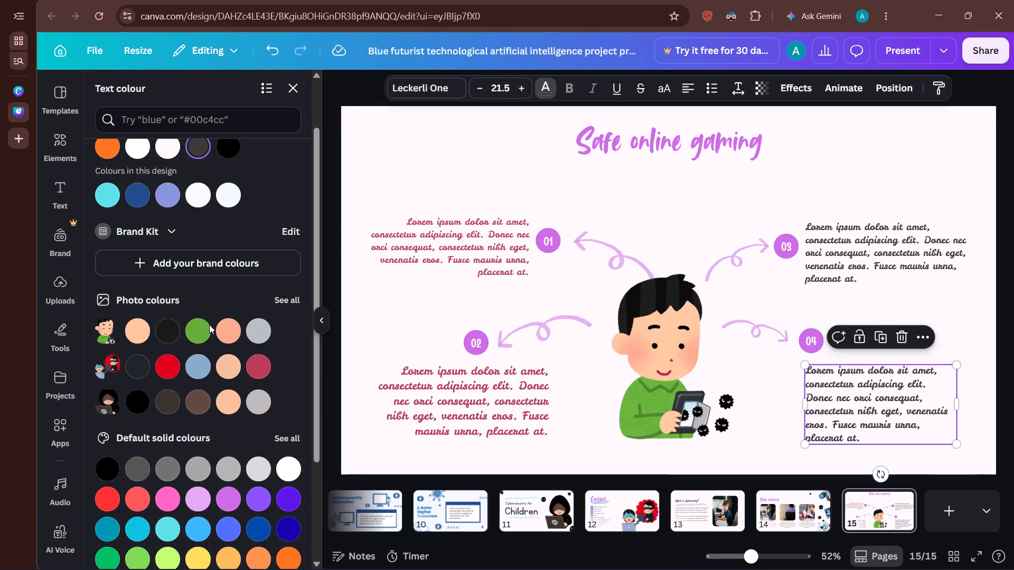
pyautogui.click(261, 374)
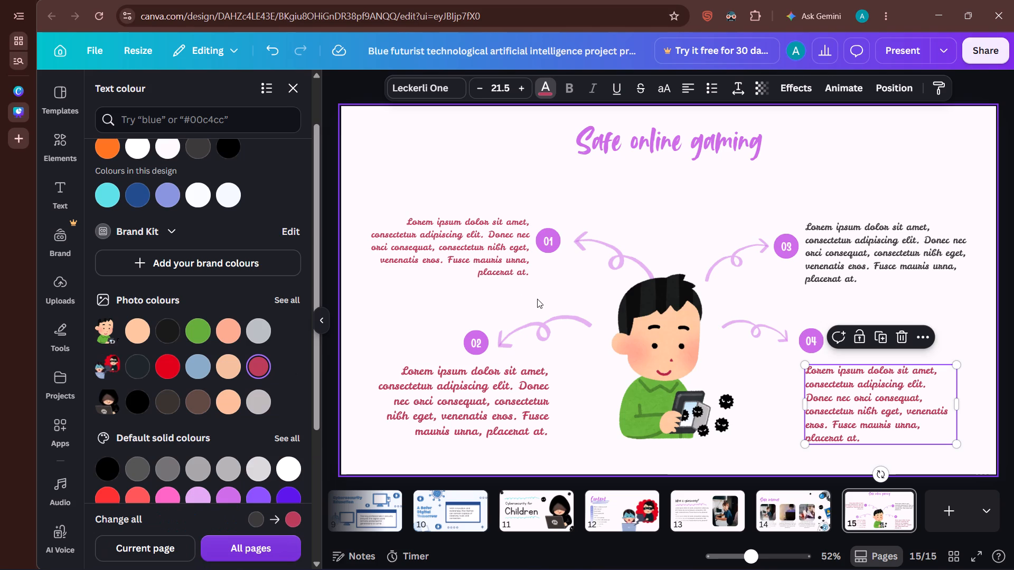
pyautogui.click(815, 251)
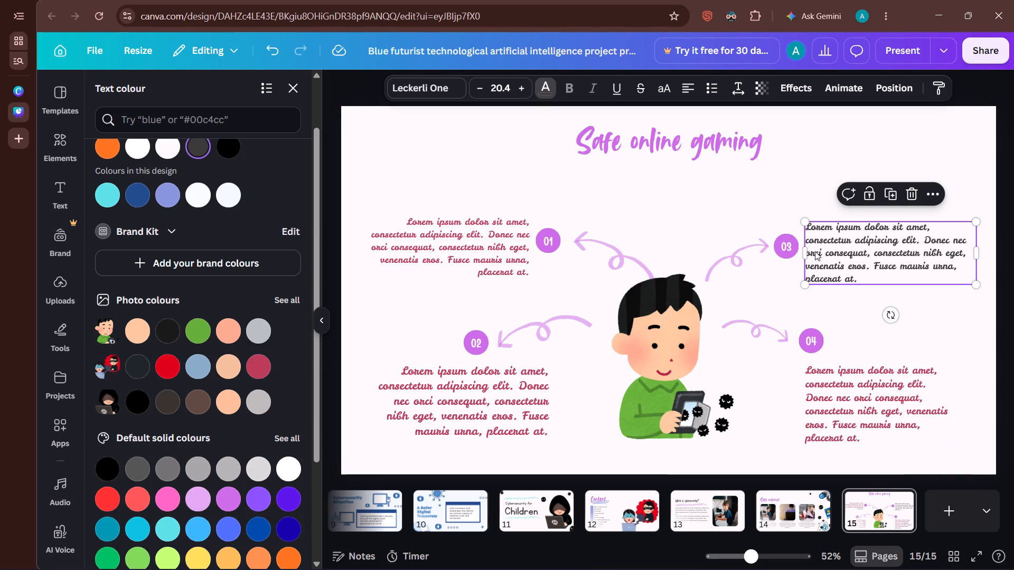
pyautogui.click(264, 358)
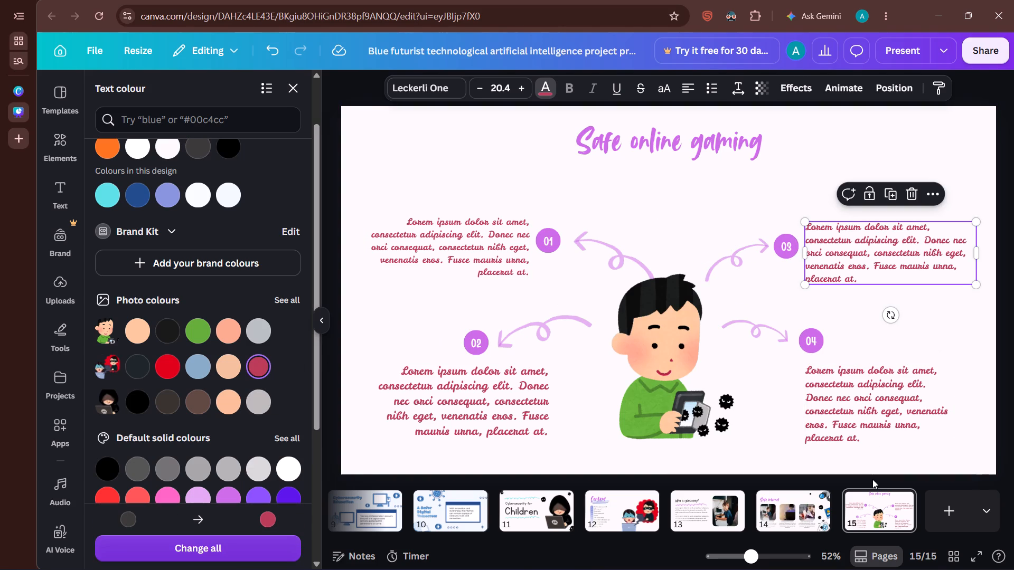
# Add page 16 and apply the Privacy layout from the children's cybersecurity template to it.
pyautogui.click(927, 512)
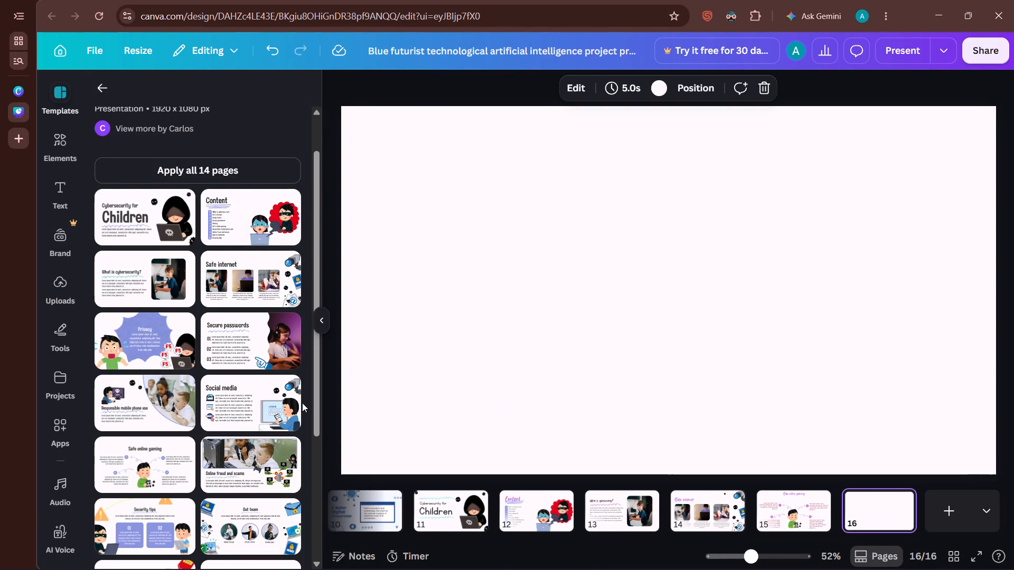
pyautogui.click(133, 345)
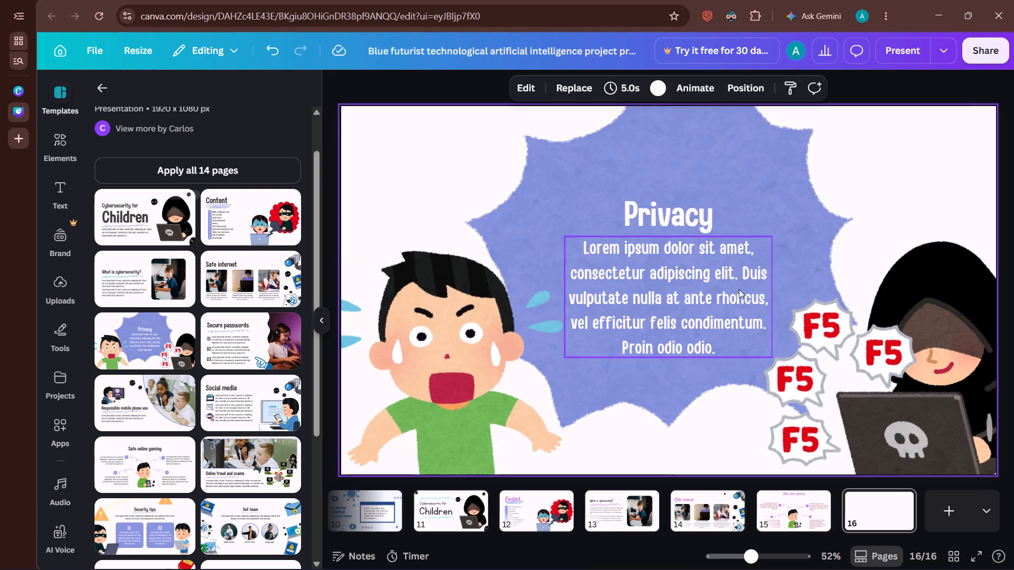
# Recolour the large burst shape behind the Privacy text, trying turquoise before settling on blue #224c8d.
pyautogui.click(598, 162)
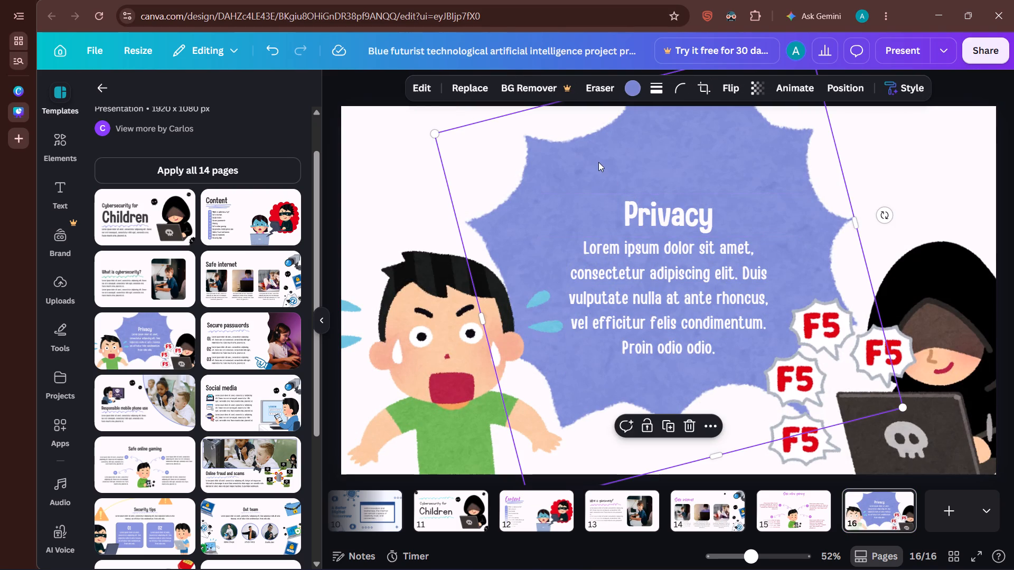
pyautogui.click(635, 86)
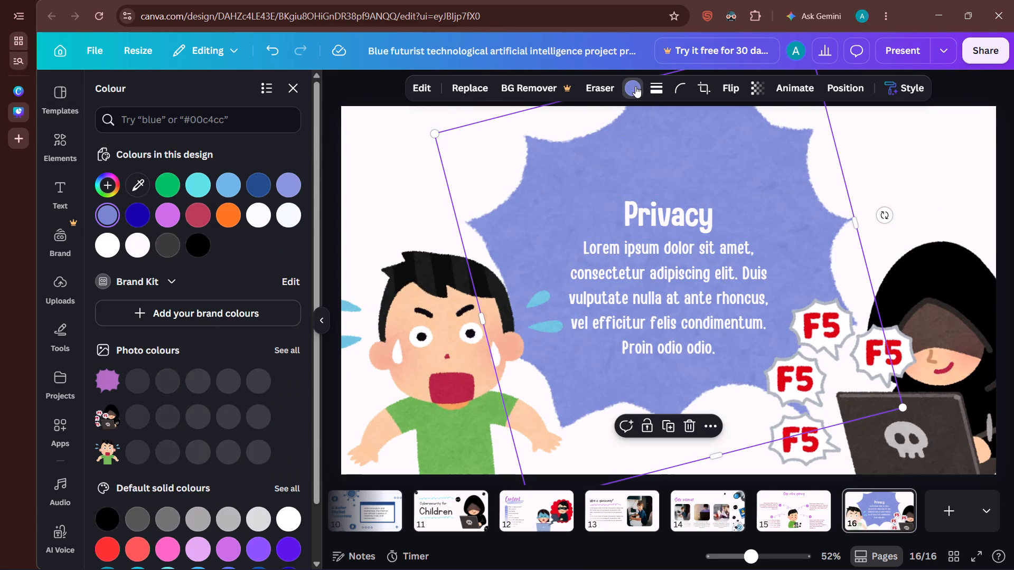
pyautogui.click(192, 175)
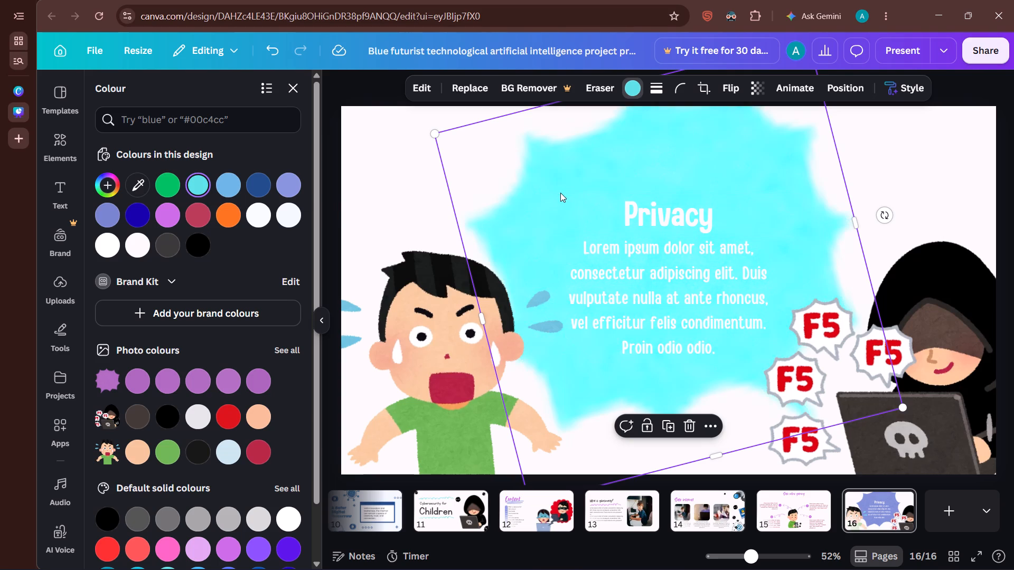
pyautogui.click(626, 87)
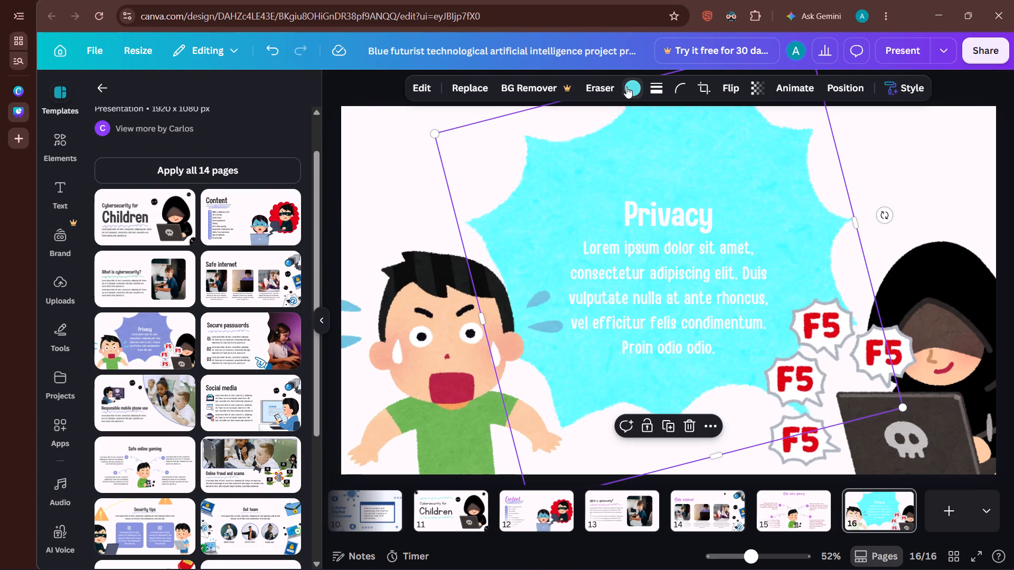
pyautogui.click(628, 87)
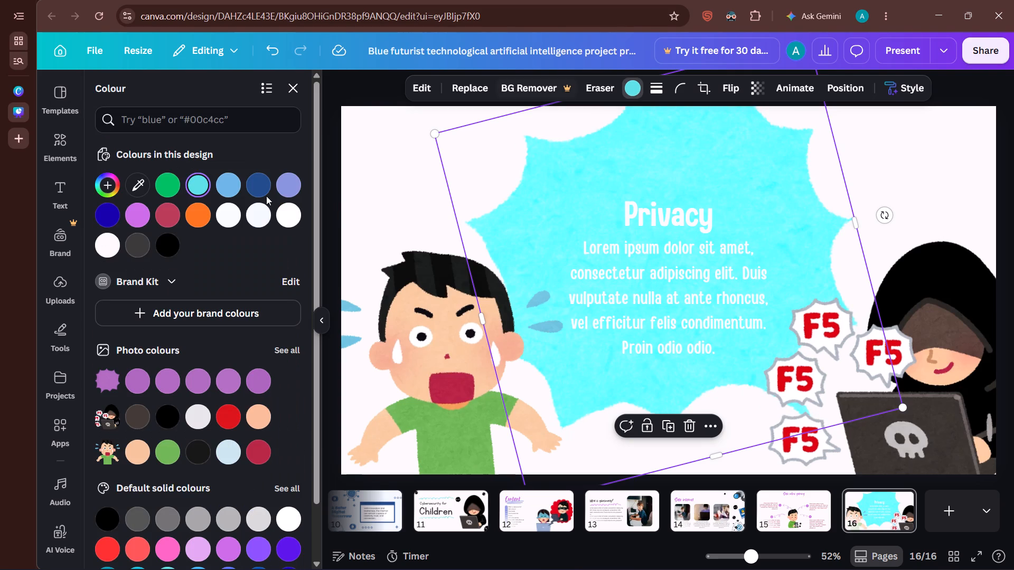
pyautogui.click(255, 177)
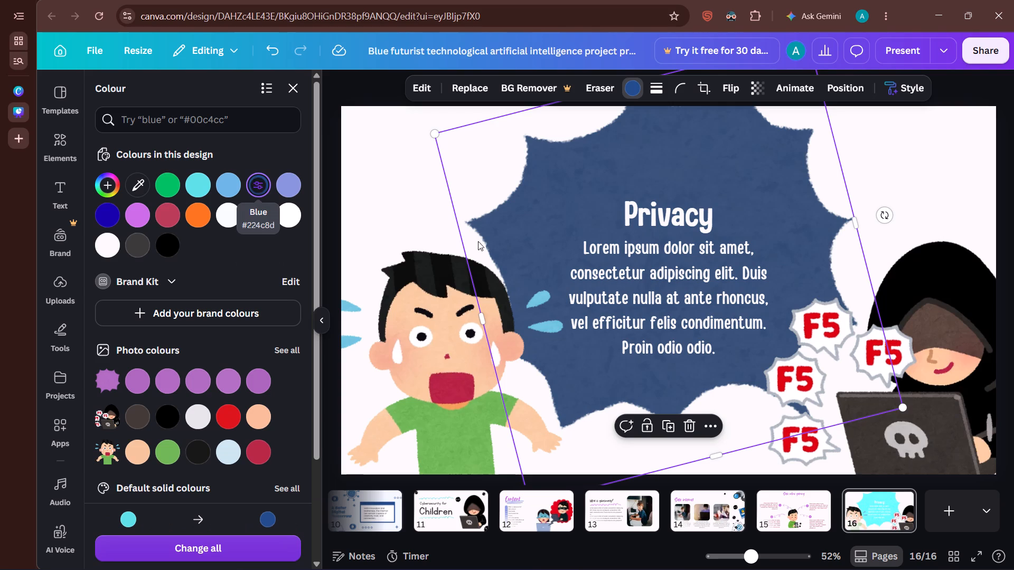
# Recolour the paragraph under the Privacy title, trying crimson and white before settling on the design's turquoise.
pyautogui.click(630, 270)
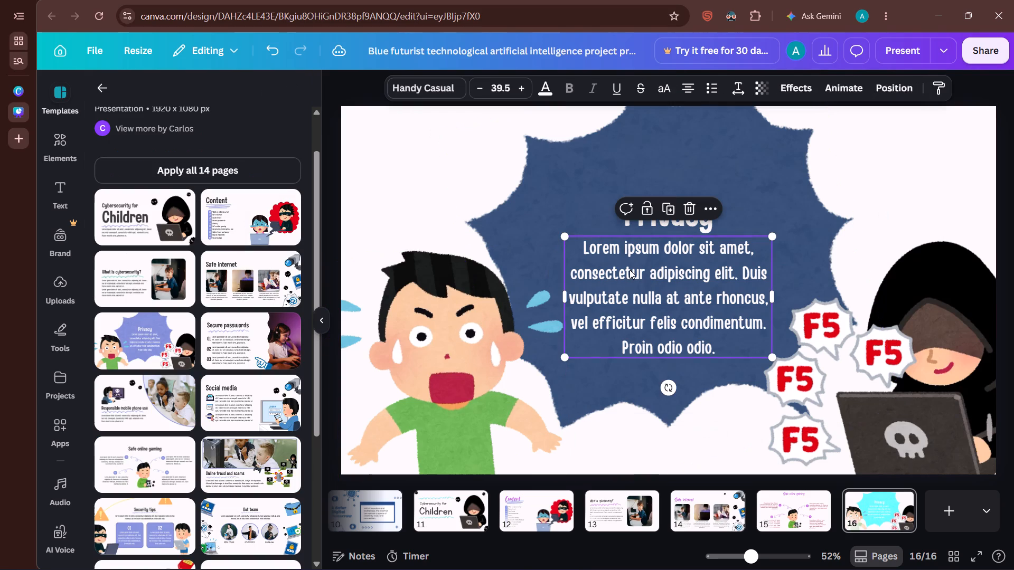
pyautogui.click(544, 89)
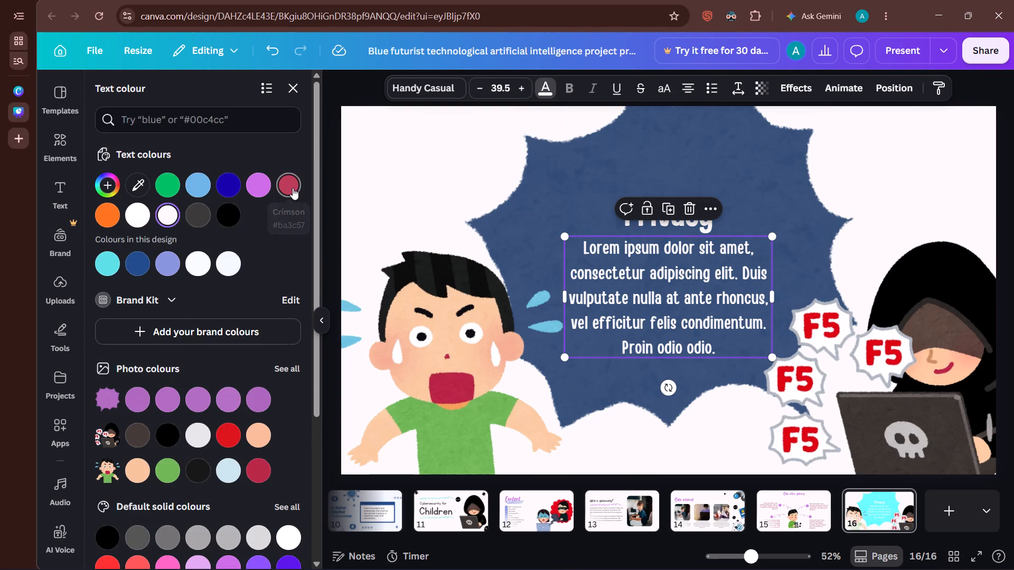
pyautogui.click(293, 188)
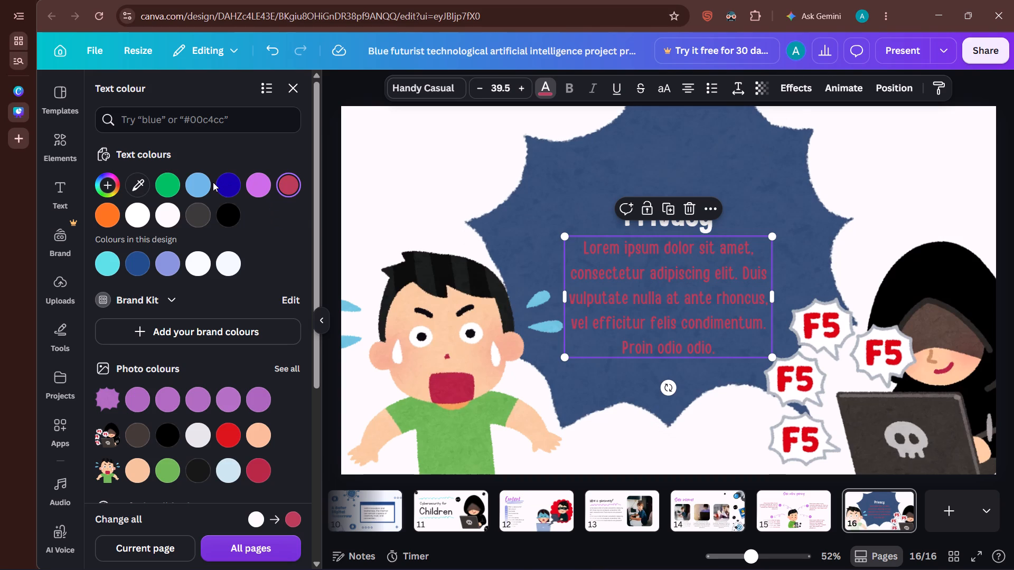
pyautogui.click(136, 207)
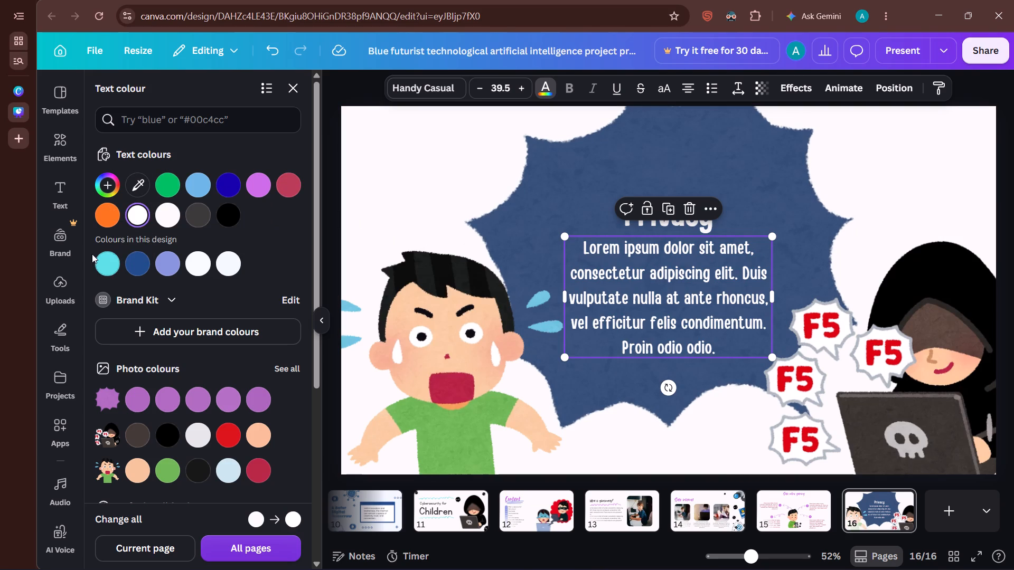
pyautogui.click(109, 274)
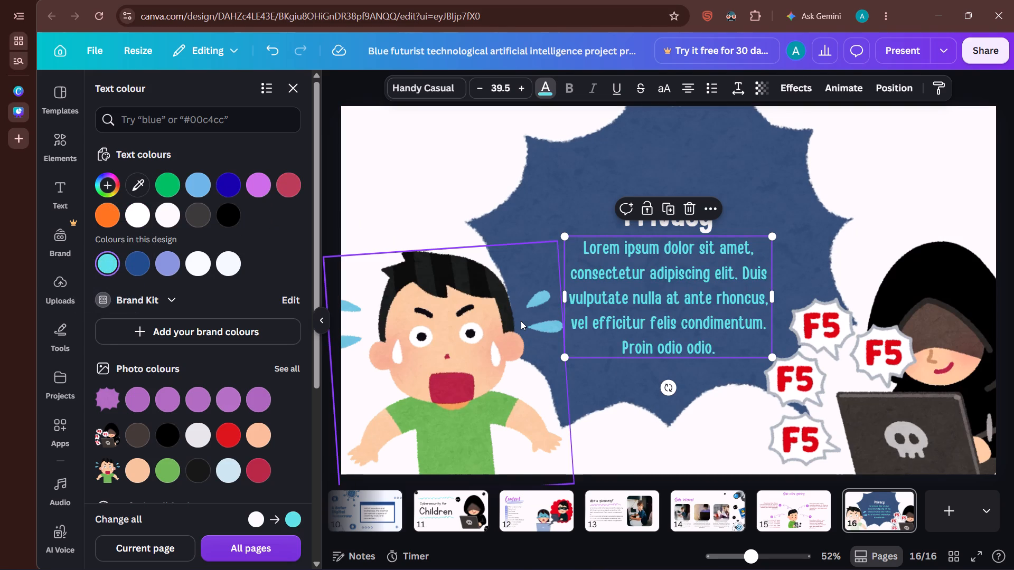
# Recolour the Privacy title on the burst shape with one of the existing text colours.
pyautogui.click(597, 180)
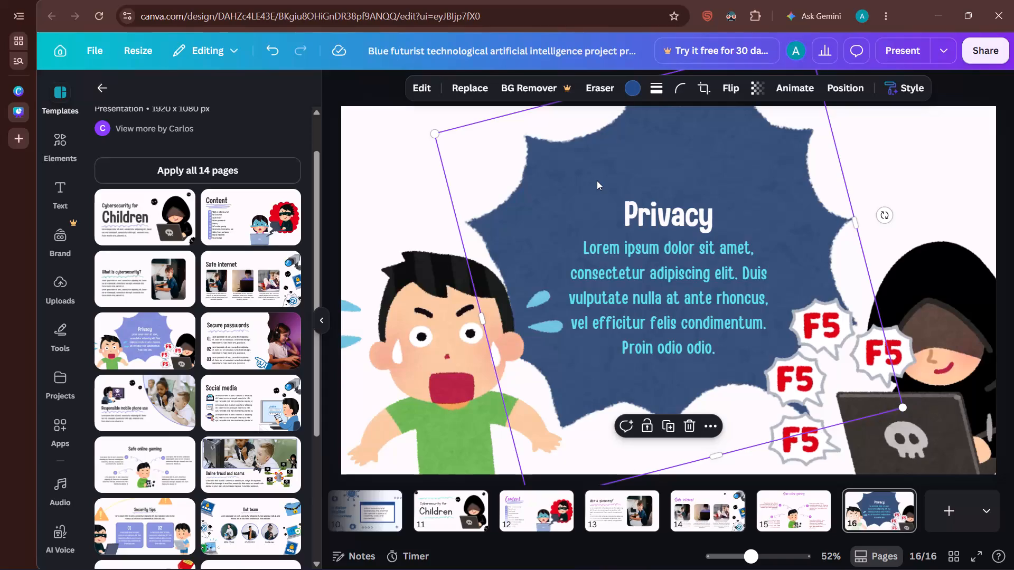
pyautogui.click(640, 221)
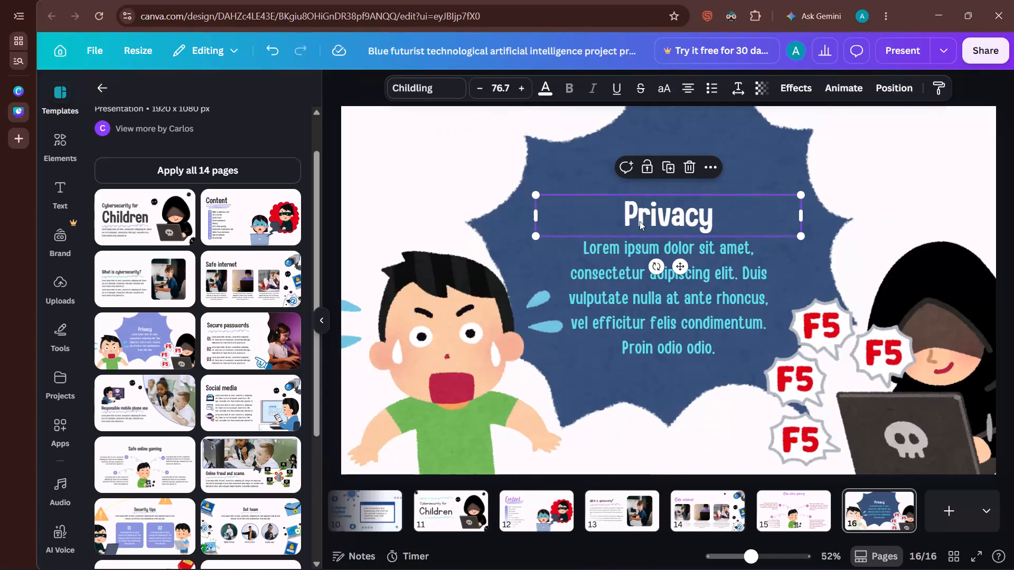
pyautogui.click(543, 78)
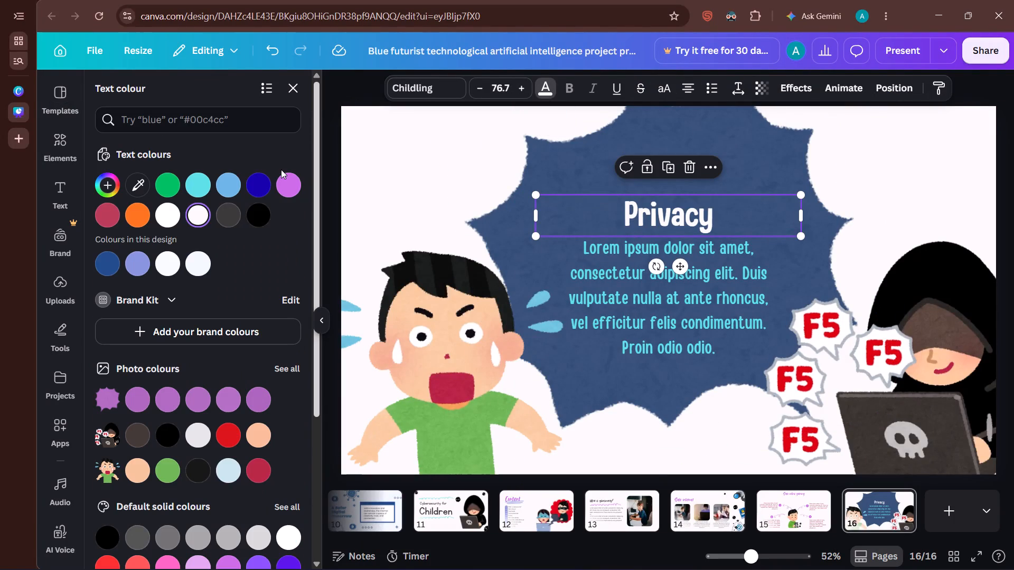
pyautogui.click(187, 178)
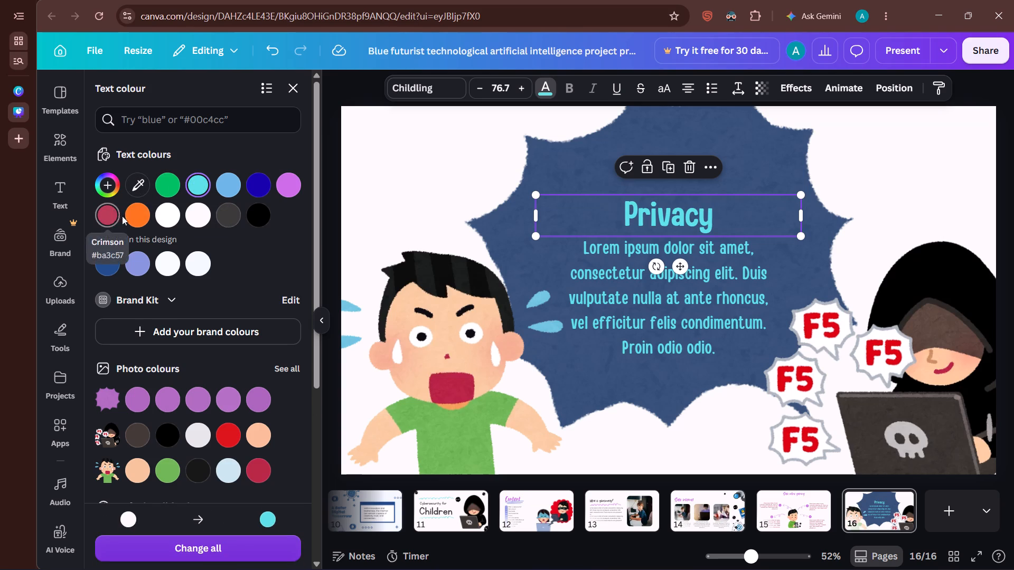
# Recolour the Privacy title on page 16 orange.
pyautogui.click(134, 224)
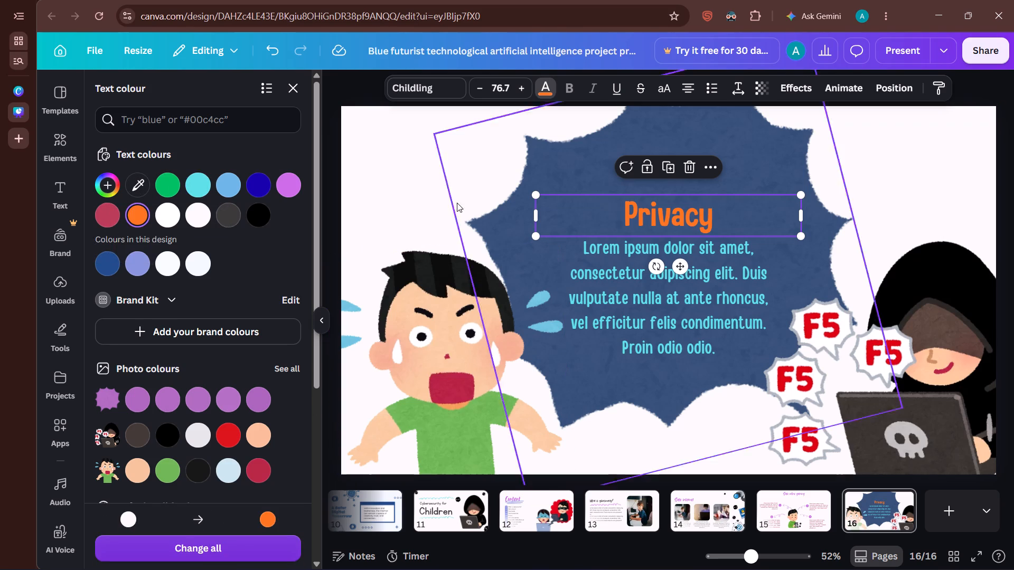
pyautogui.click(444, 180)
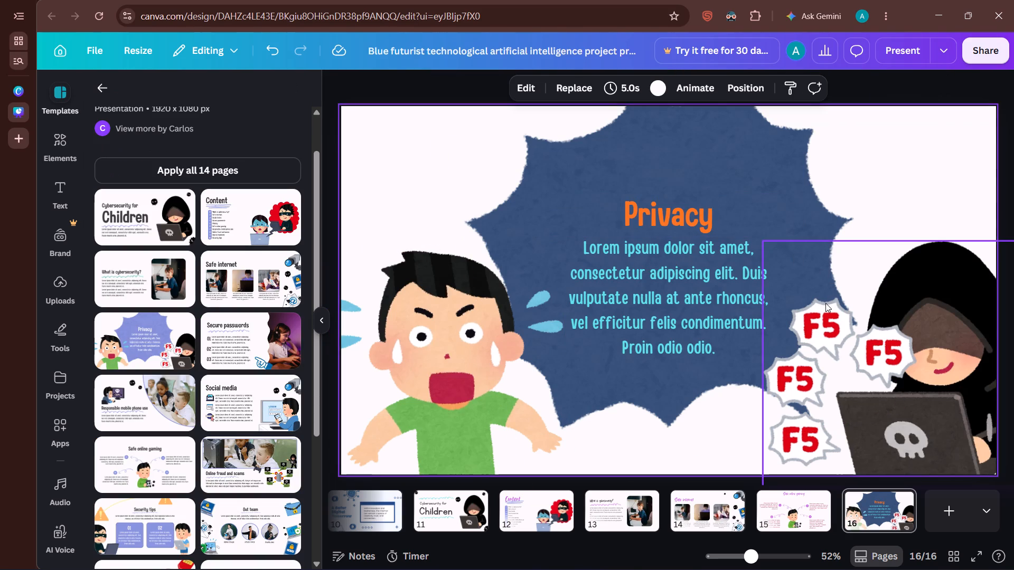
pyautogui.click(820, 316)
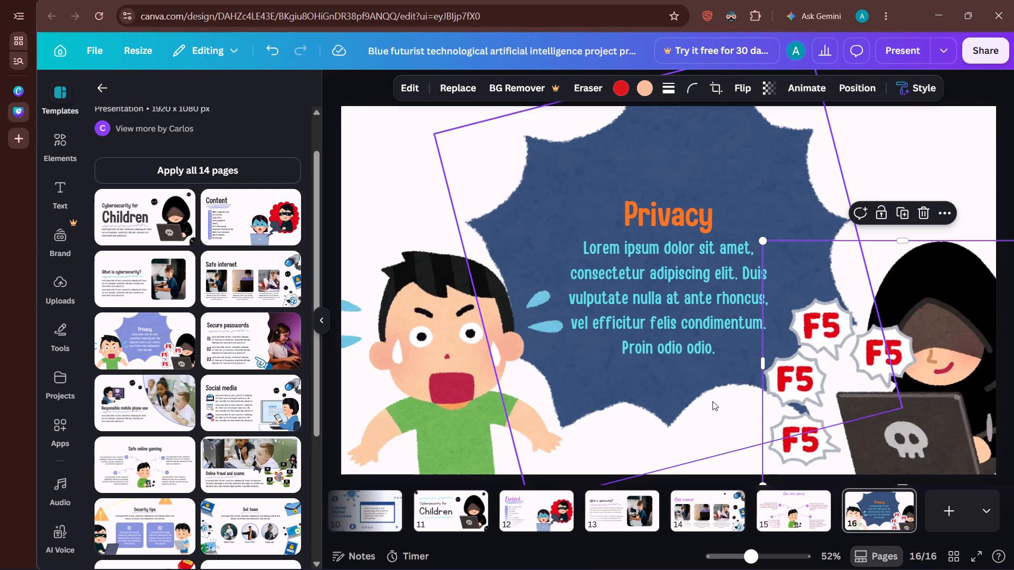
# Add page 17 and apply the Secure passwords layout from the children's cybersecurity template to it.
pyautogui.click(940, 520)
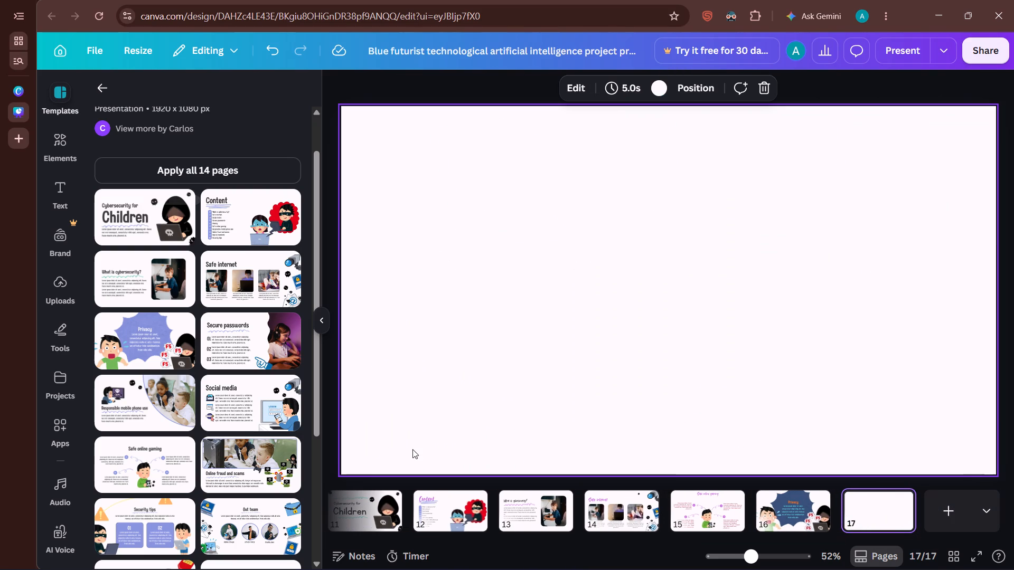
pyautogui.click(237, 335)
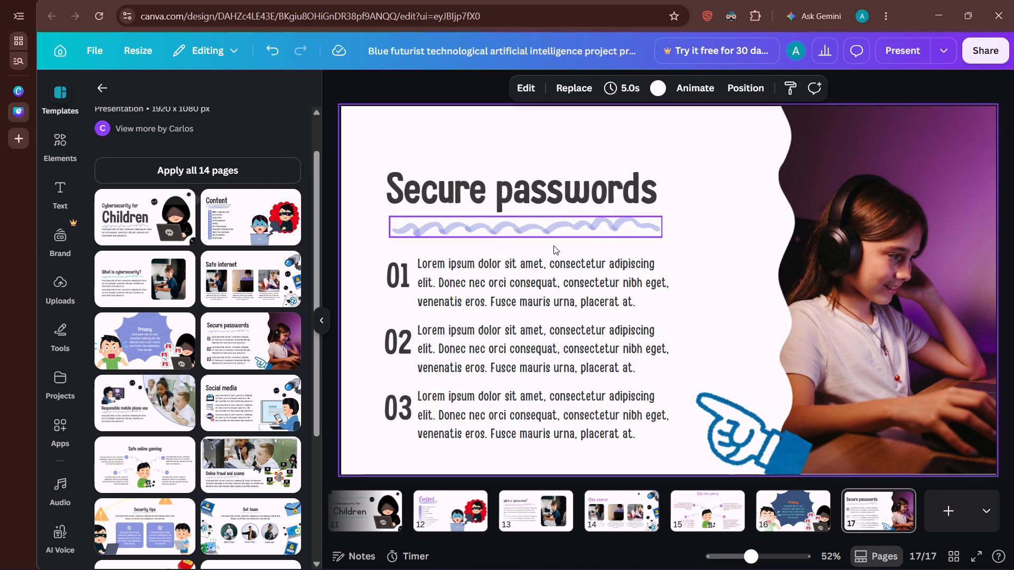
# Reposition the white wavy-edged shape so it overlaps the photo's left edge slightly further to the right.
pyautogui.click(787, 271)
pyautogui.moveTo(787, 271); pyautogui.dragTo(713, 300)
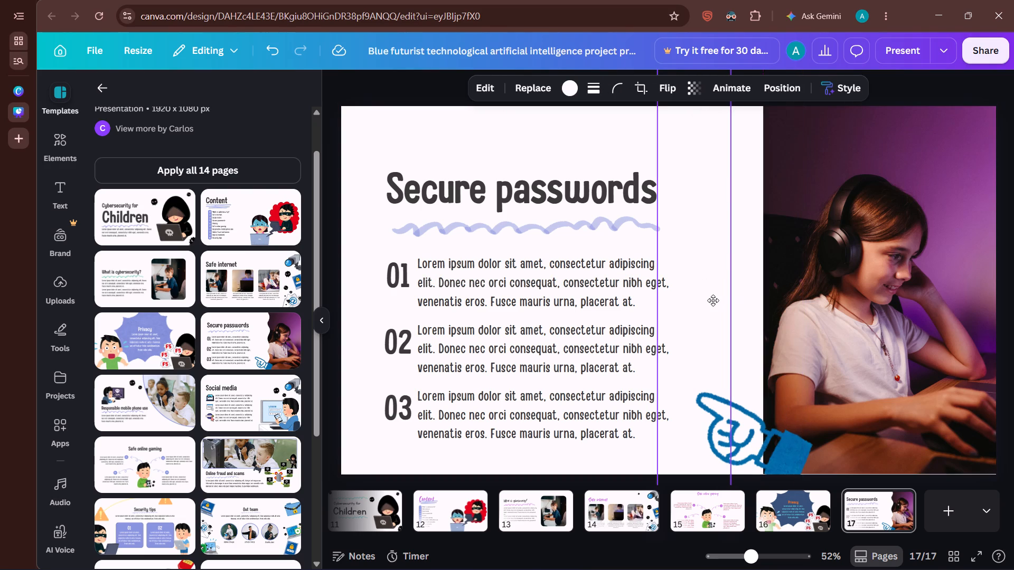
pyautogui.moveTo(713, 300); pyautogui.dragTo(792, 292)
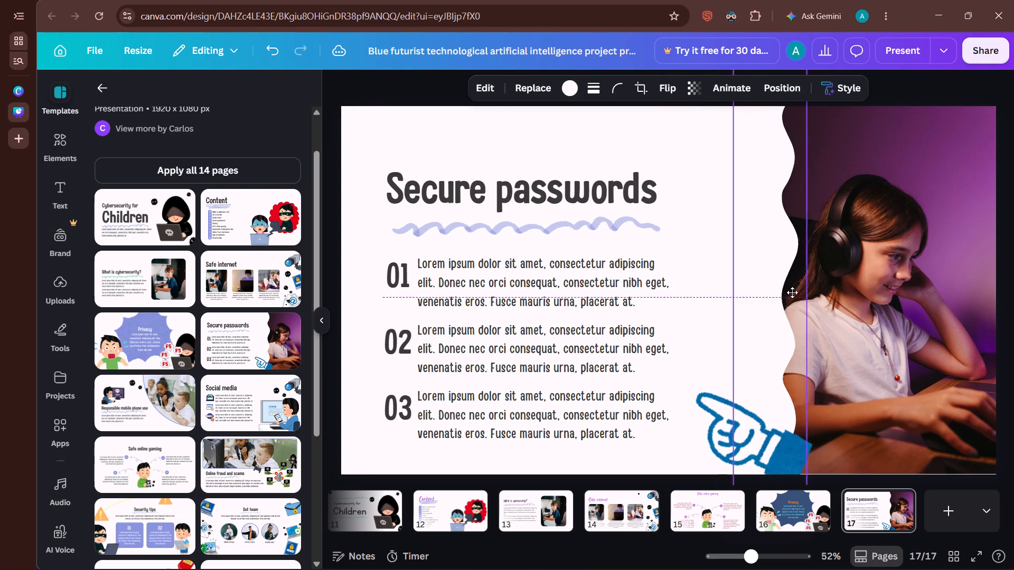
pyautogui.moveTo(792, 292); pyautogui.dragTo(884, 284)
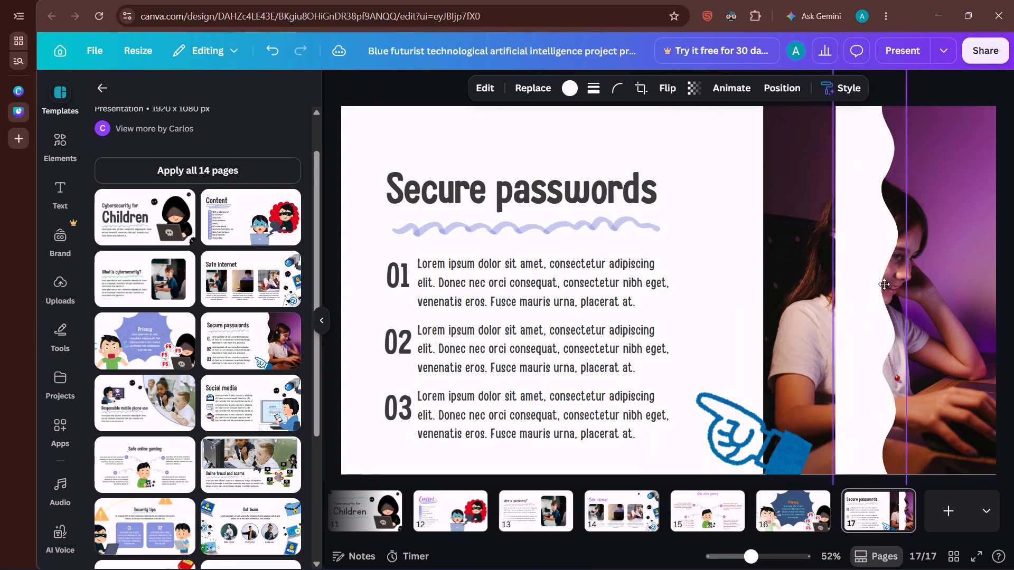
pyautogui.moveTo(884, 284); pyautogui.dragTo(825, 284)
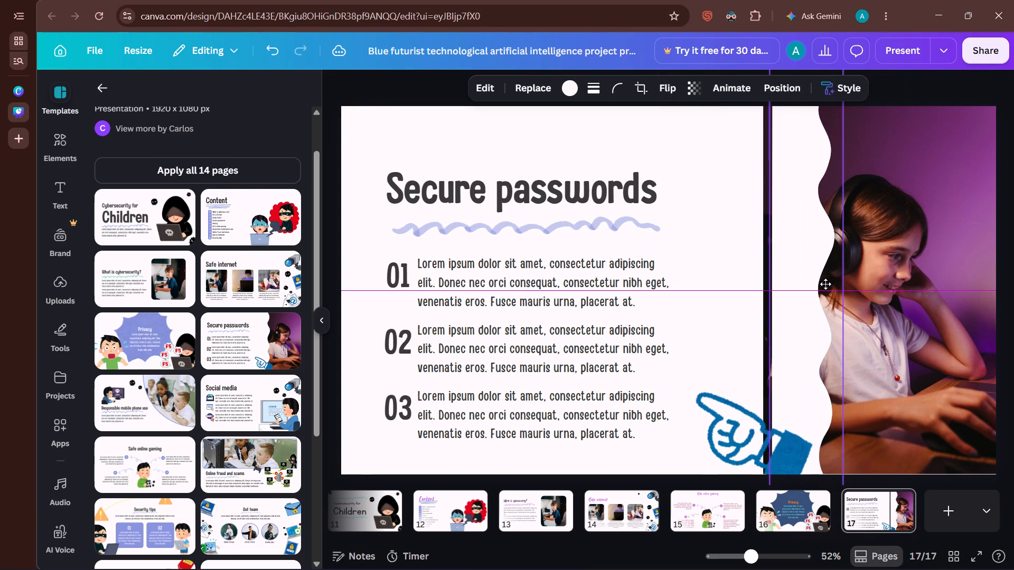
pyautogui.moveTo(825, 284); pyautogui.dragTo(823, 284)
pyautogui.moveTo(823, 284); pyautogui.dragTo(812, 288)
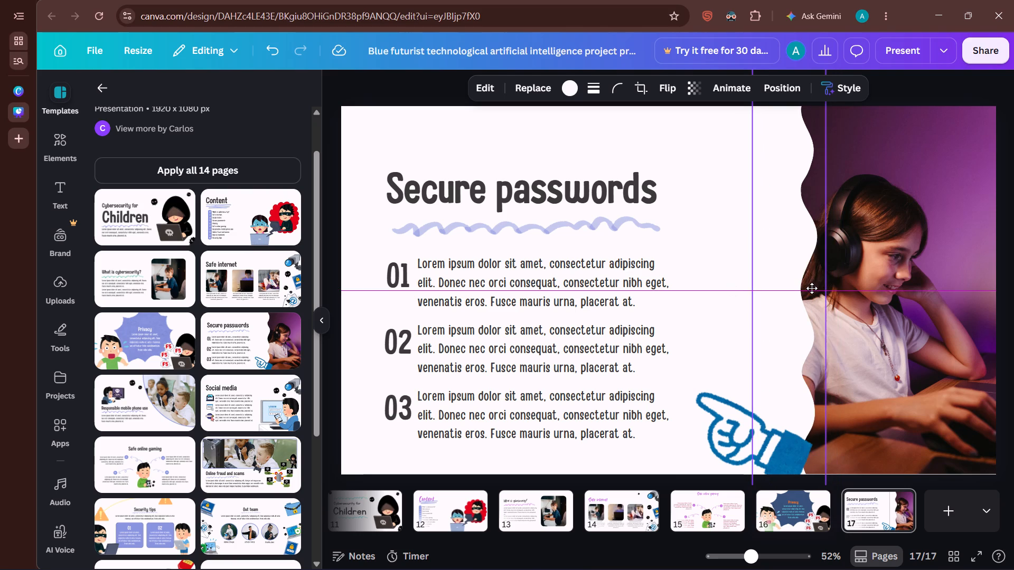
pyautogui.moveTo(812, 288); pyautogui.dragTo(811, 289)
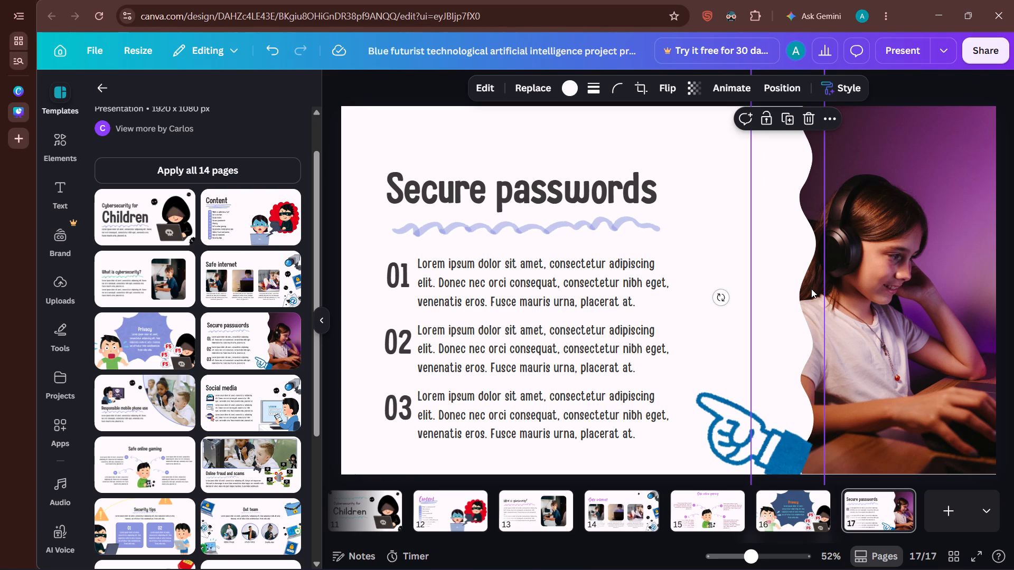
pyautogui.scroll(-1, 811, 289)
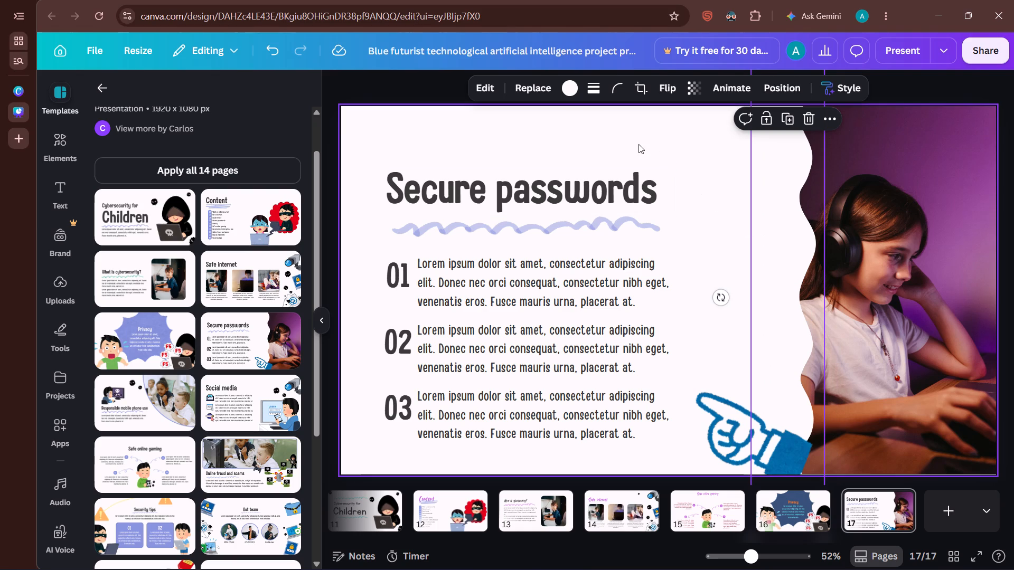
# Restyle the Secure passwords title with the light purple text colour and the Amsterdam Two handwriting font.
pyautogui.click(608, 174)
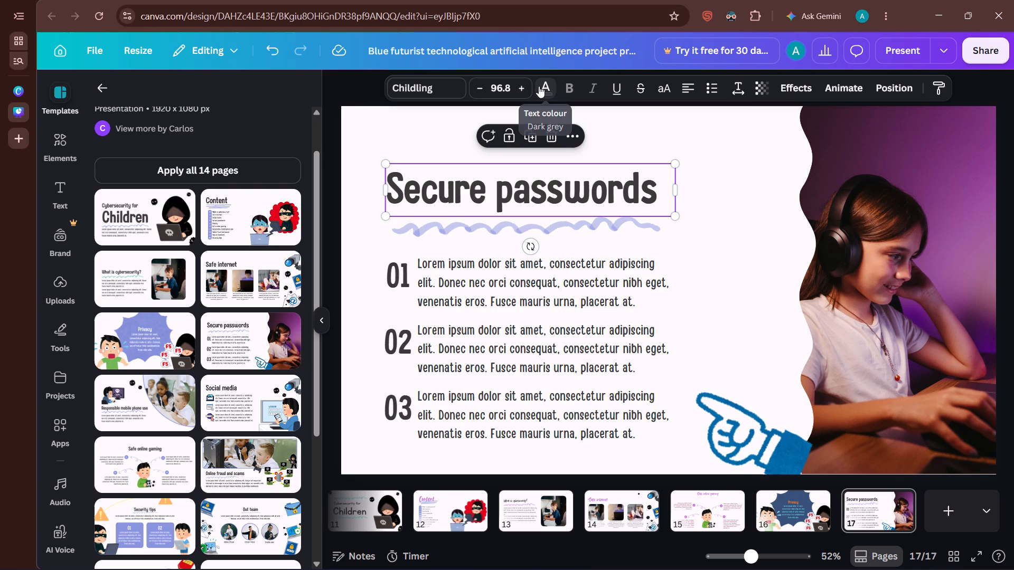
pyautogui.click(539, 86)
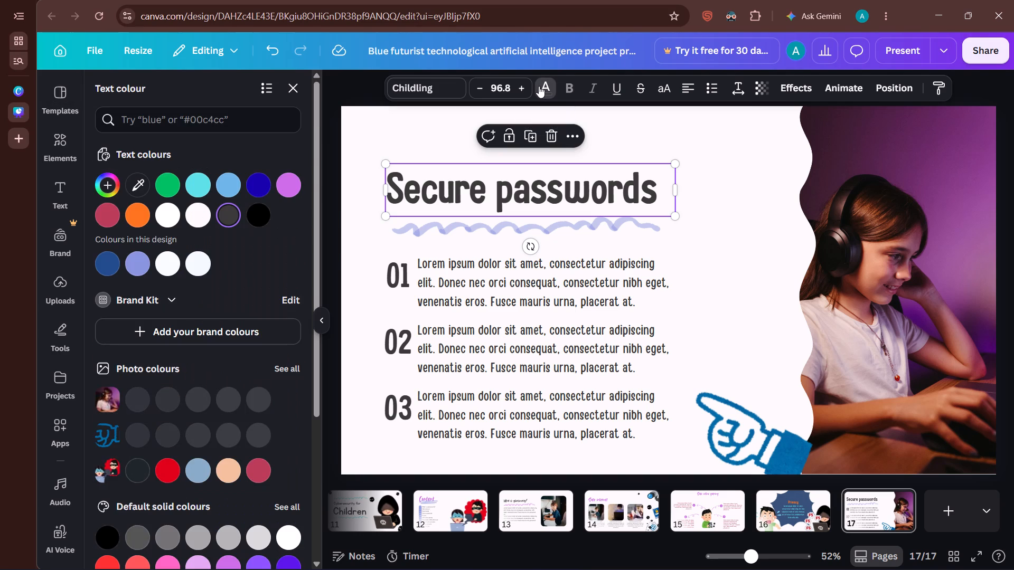
pyautogui.click(301, 187)
pyautogui.click(426, 85)
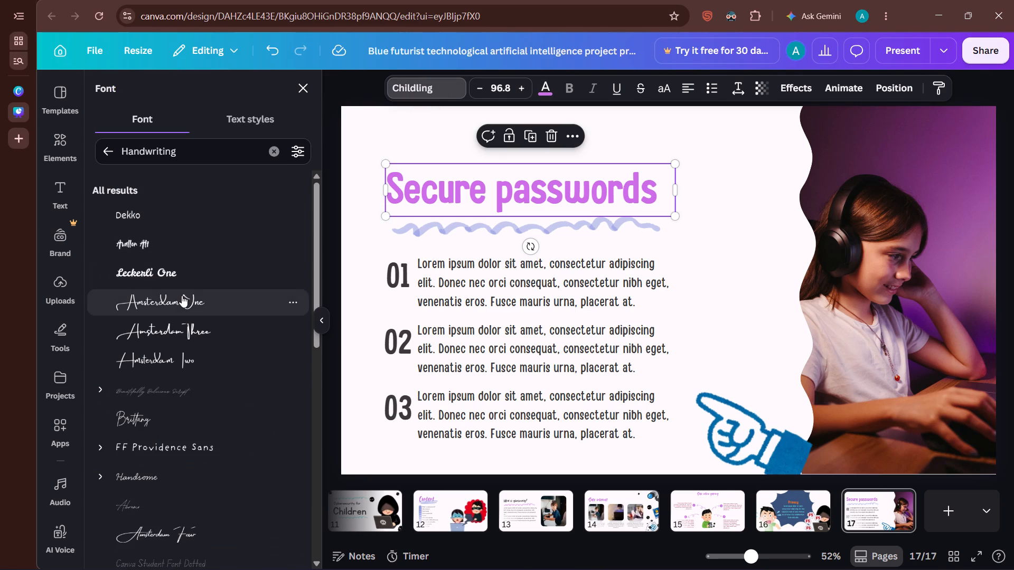
pyautogui.click(172, 358)
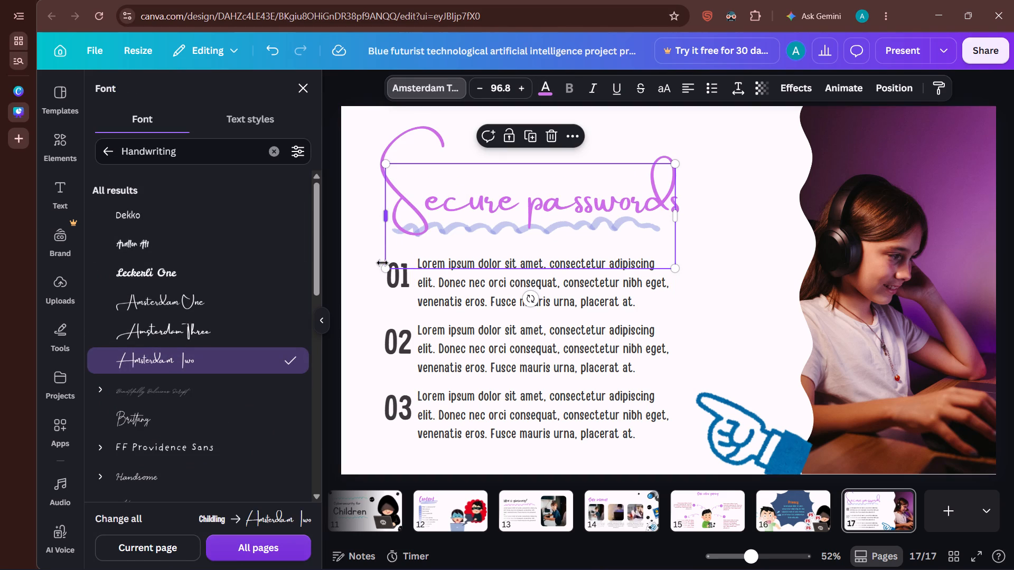
# Nudge the Secure passwords title slightly up and left, and reduce its font size to 83.8.
pyautogui.moveTo(434, 203); pyautogui.dragTo(432, 198)
pyautogui.moveTo(432, 198); pyautogui.dragTo(429, 190)
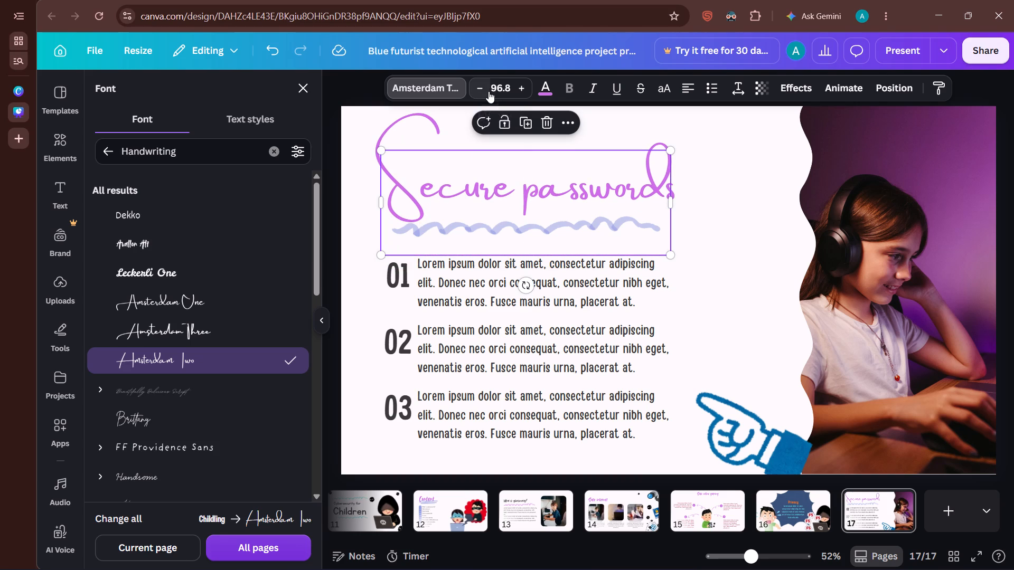
pyautogui.tripleClick(483, 88)
pyautogui.tripleClick(483, 88)
pyautogui.tripleClick(483, 88)
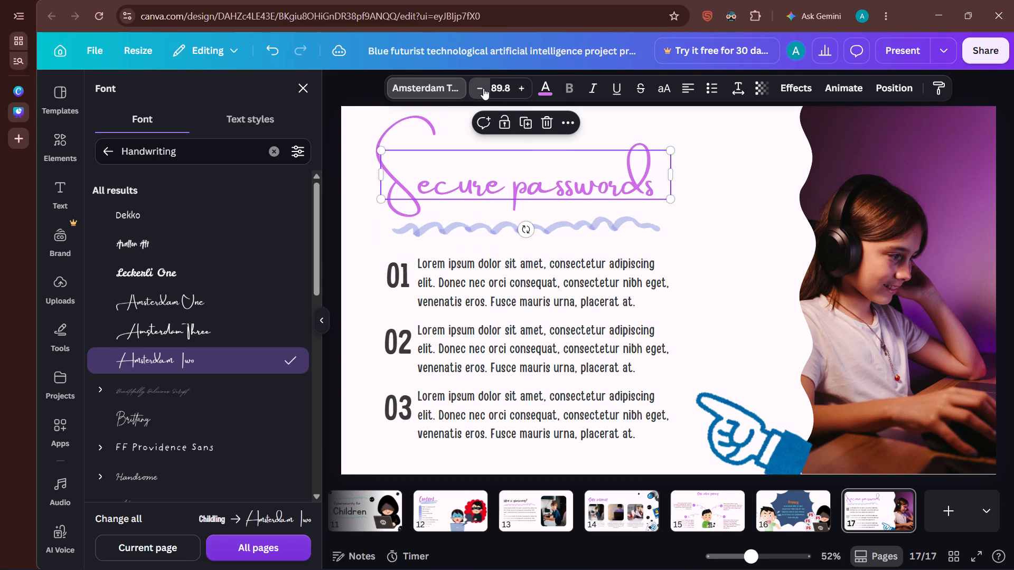
pyautogui.tripleClick(483, 88)
pyautogui.click(483, 88)
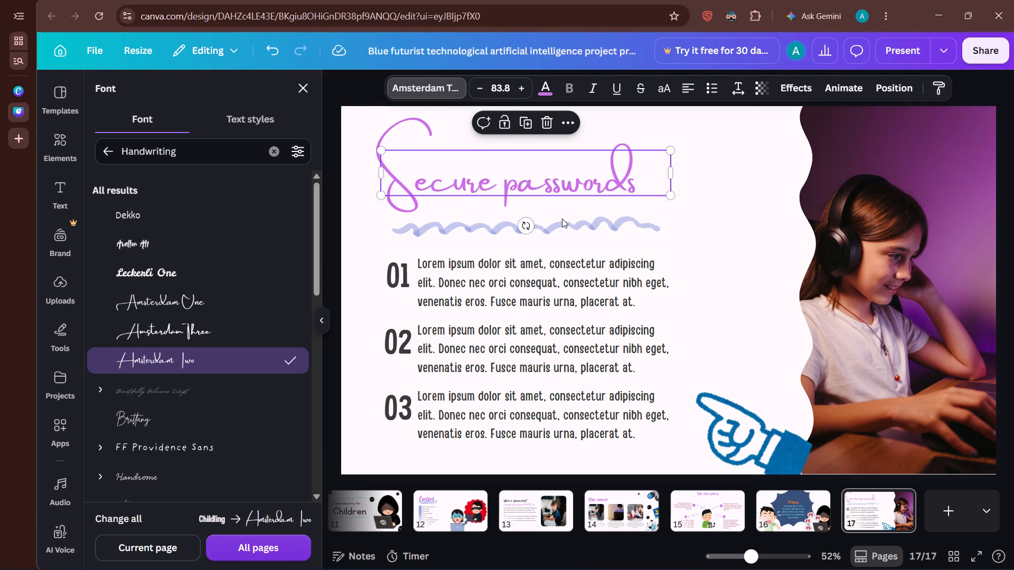
# Move the wavy underline up and slightly left so it sits close beneath the Secure passwords title.
pyautogui.click(584, 229)
pyautogui.click(677, 258)
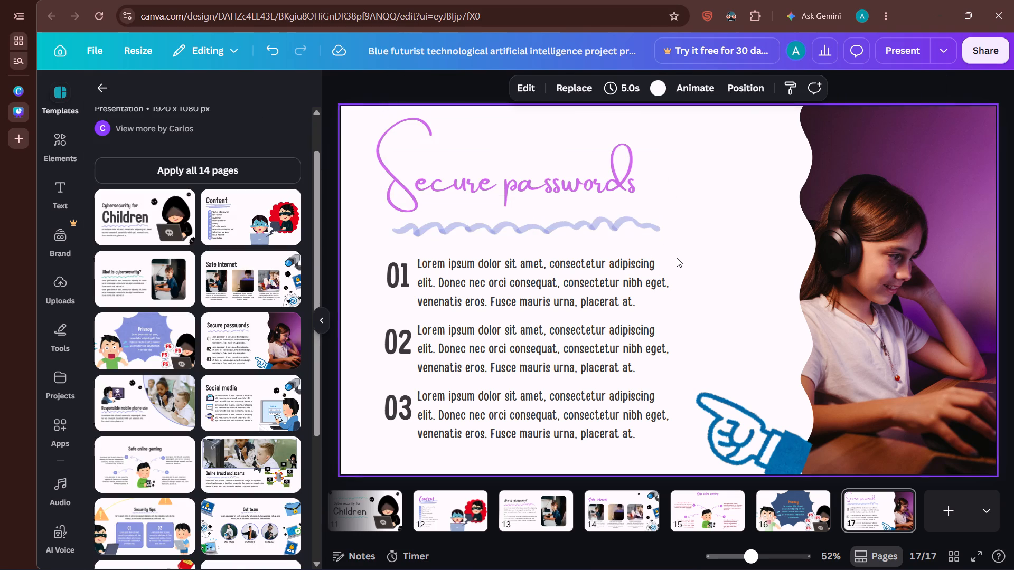
pyautogui.click(640, 236)
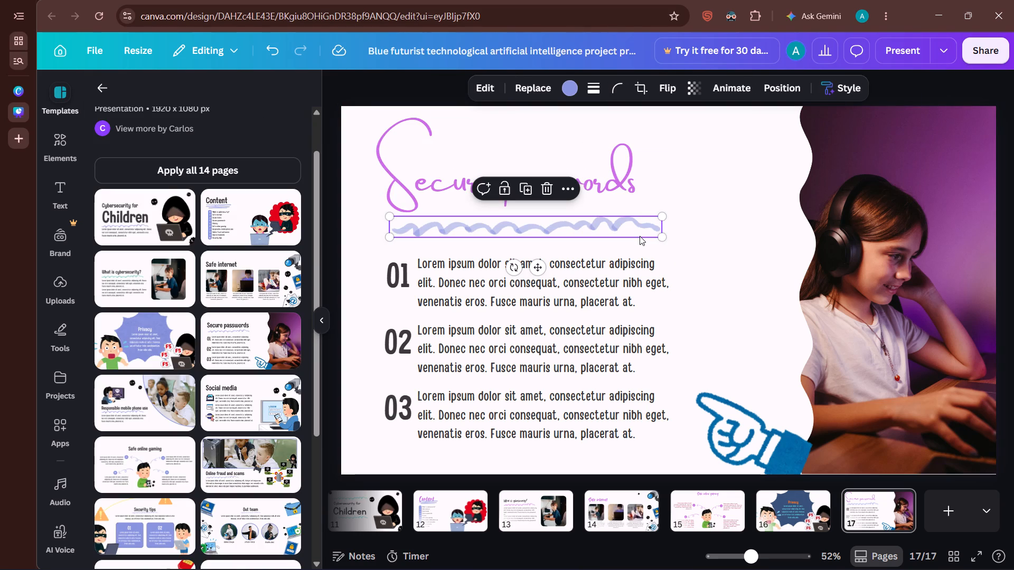
pyautogui.moveTo(640, 236); pyautogui.dragTo(636, 212)
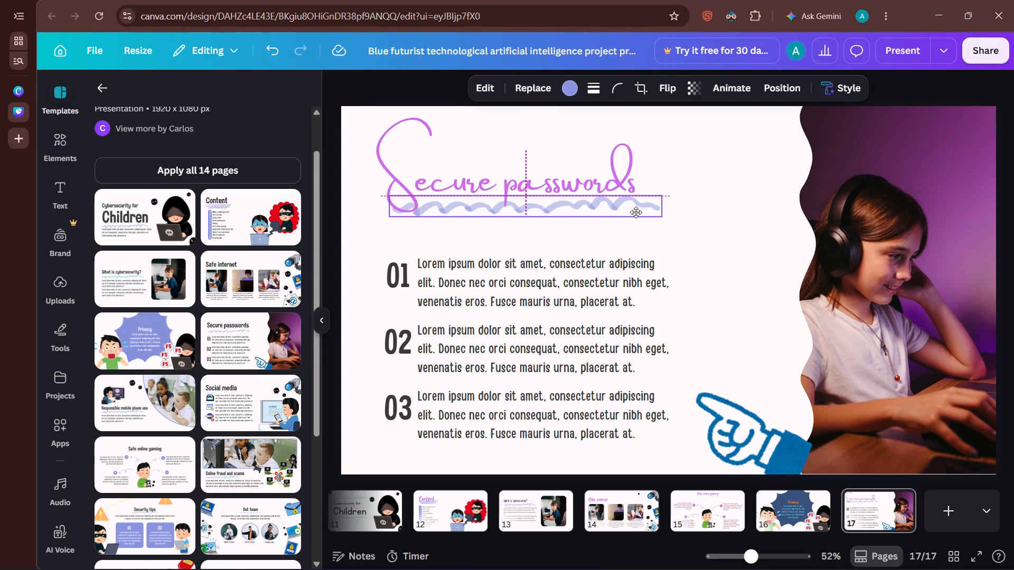
pyautogui.moveTo(636, 212); pyautogui.dragTo(630, 221)
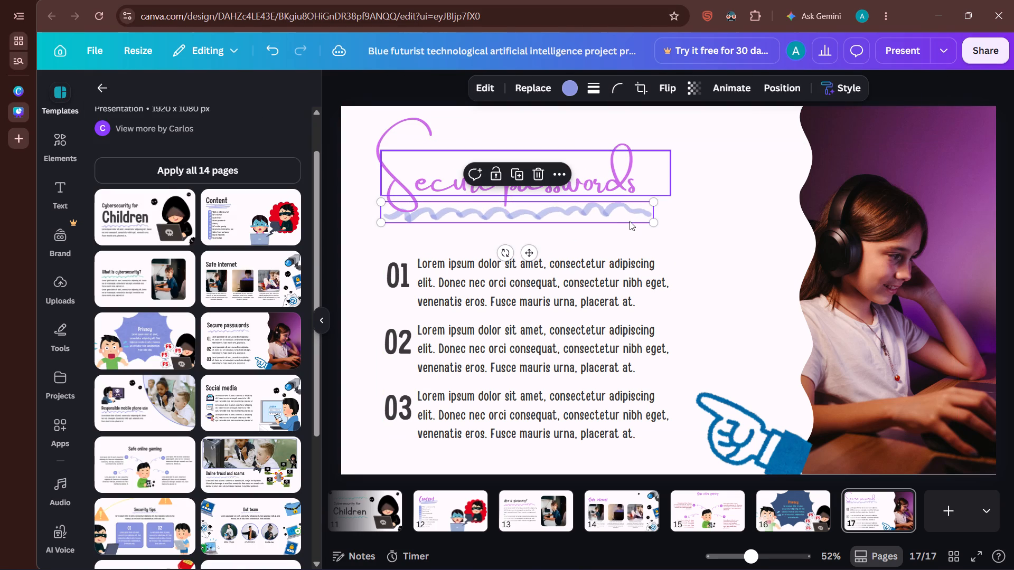
pyautogui.click(741, 269)
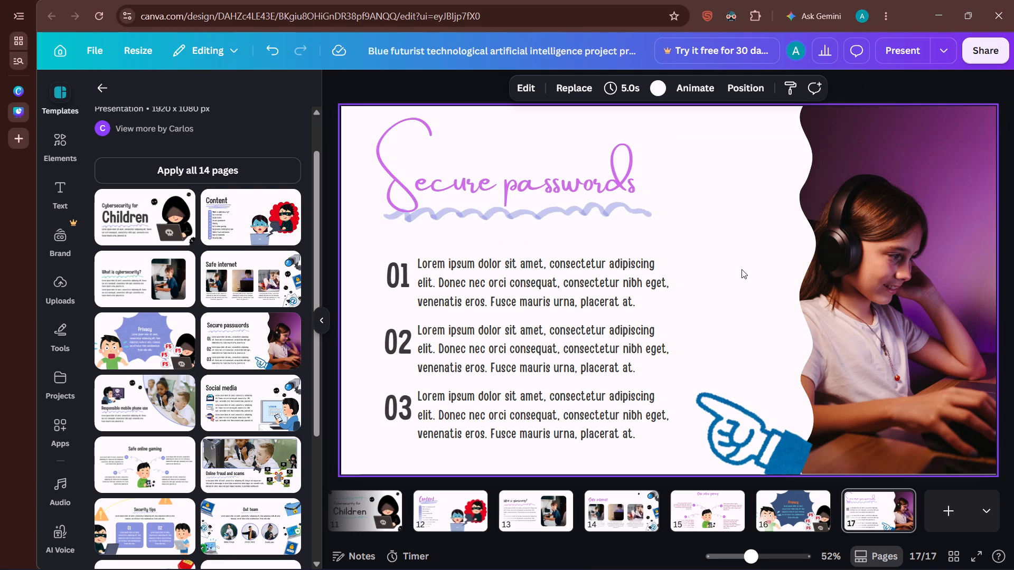
# Change the paragraph beside 01 to the Dekko font and reduce its size to 23.7.
pyautogui.click(591, 300)
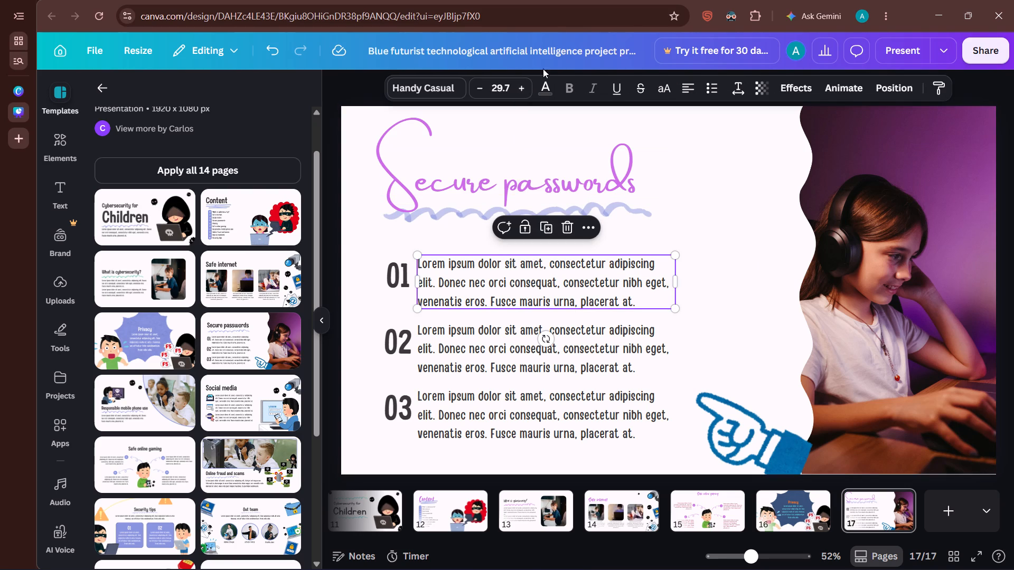
pyautogui.click(449, 96)
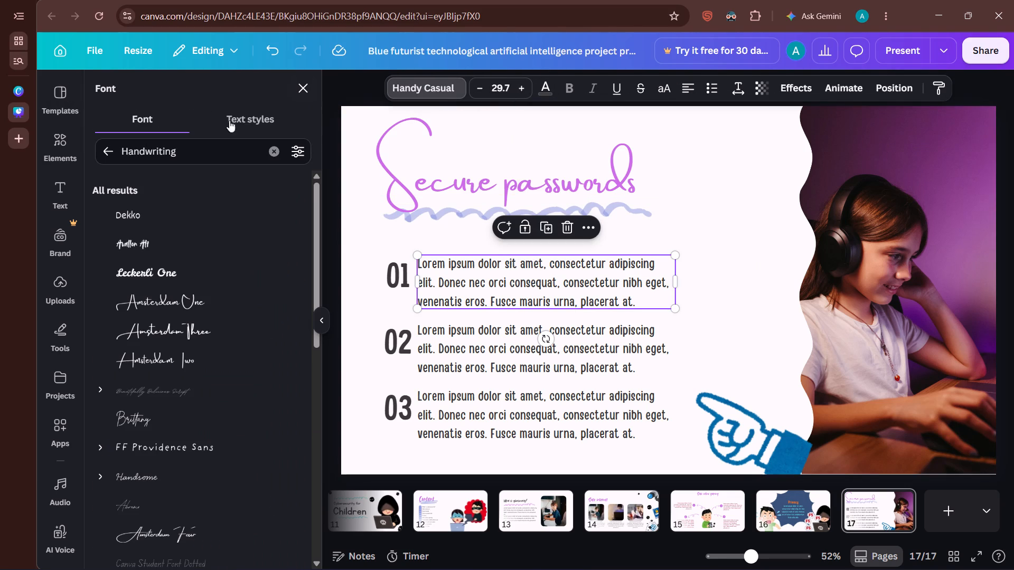
pyautogui.click(172, 217)
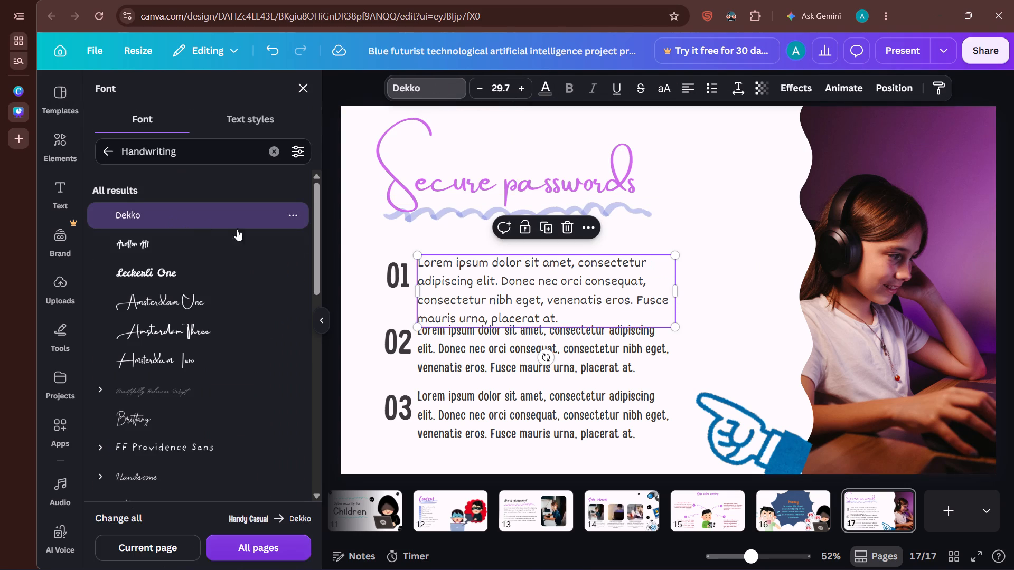
pyautogui.tripleClick(482, 92)
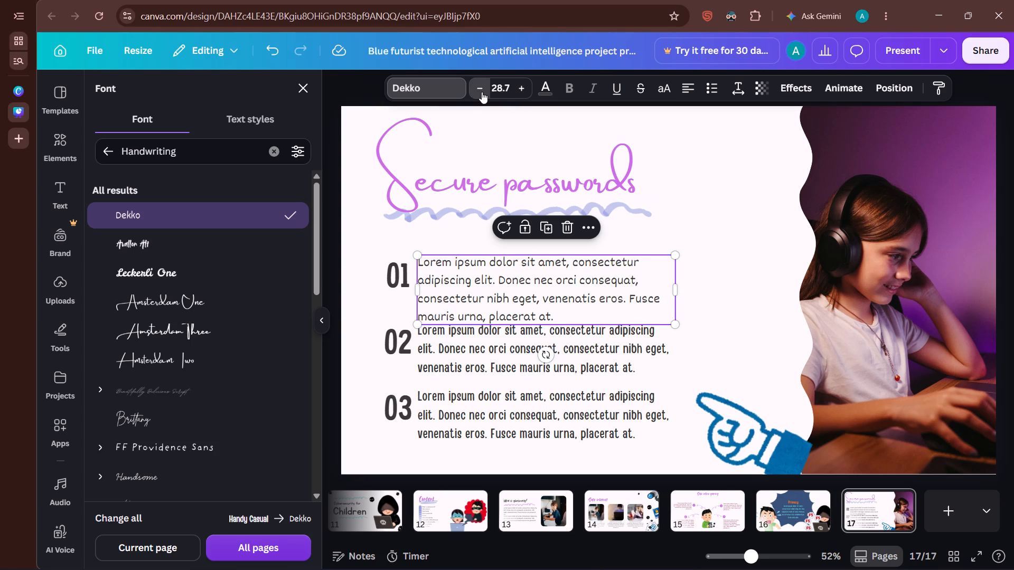
pyautogui.tripleClick(482, 92)
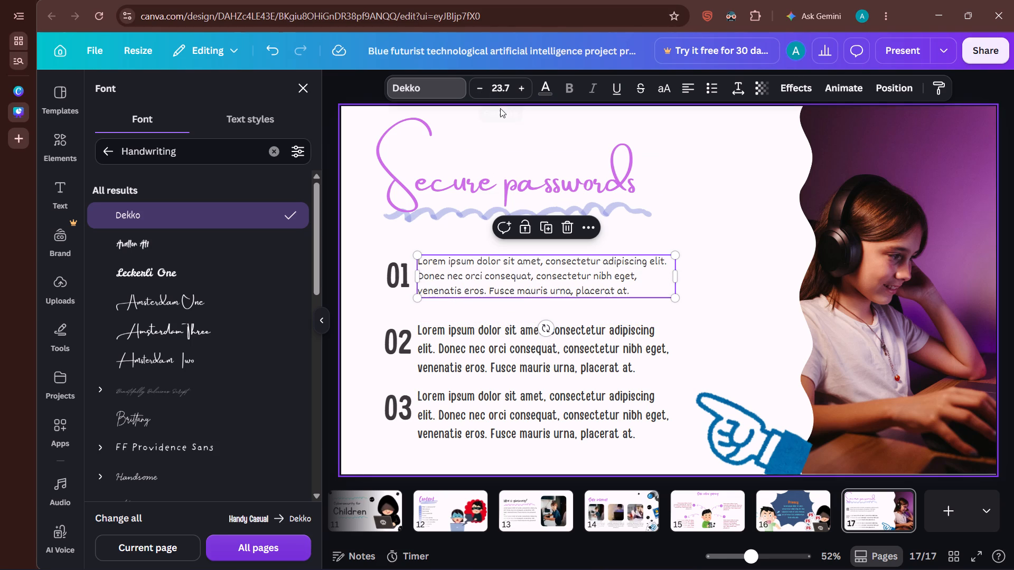
# Change the paragraph beside 02 to the Dekko font and reduce its size to 24.7.
pyautogui.click(518, 344)
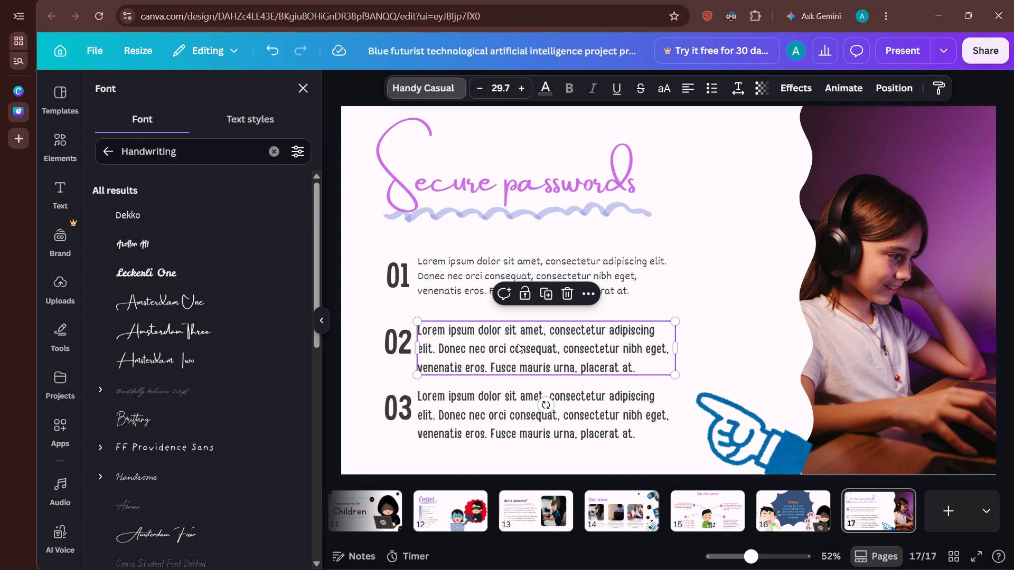
pyautogui.click(428, 82)
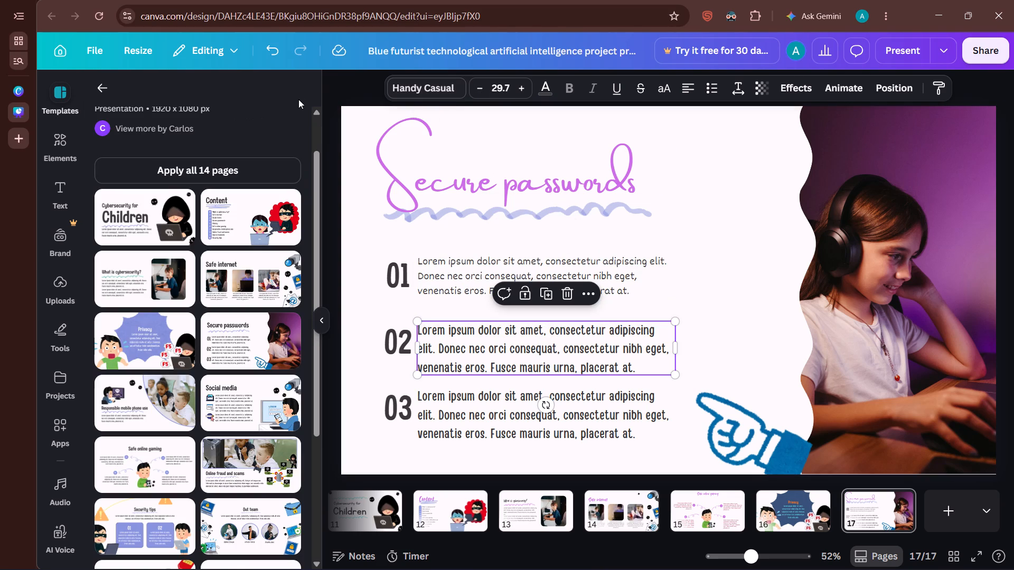
pyautogui.click(416, 79)
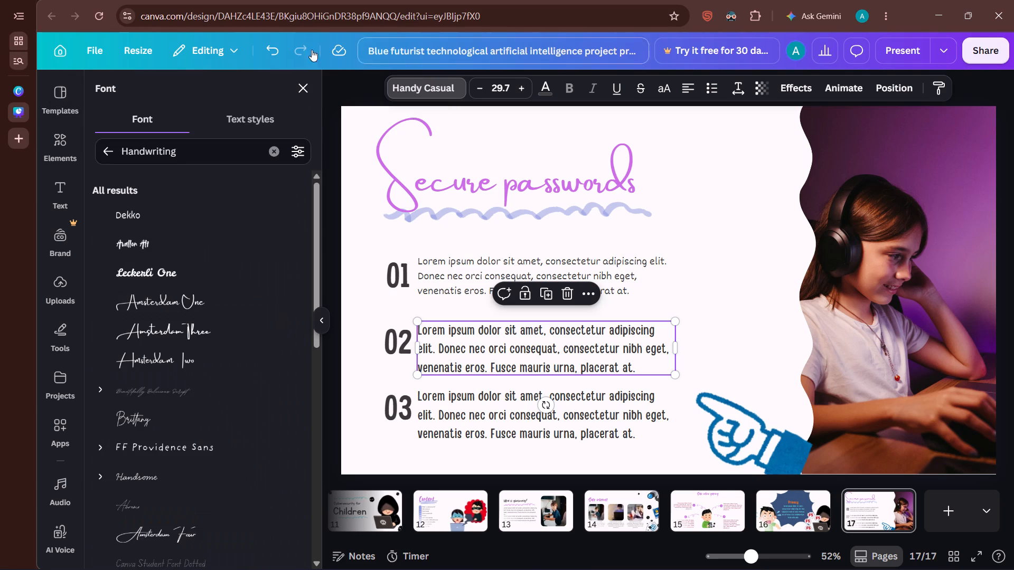
pyautogui.click(148, 220)
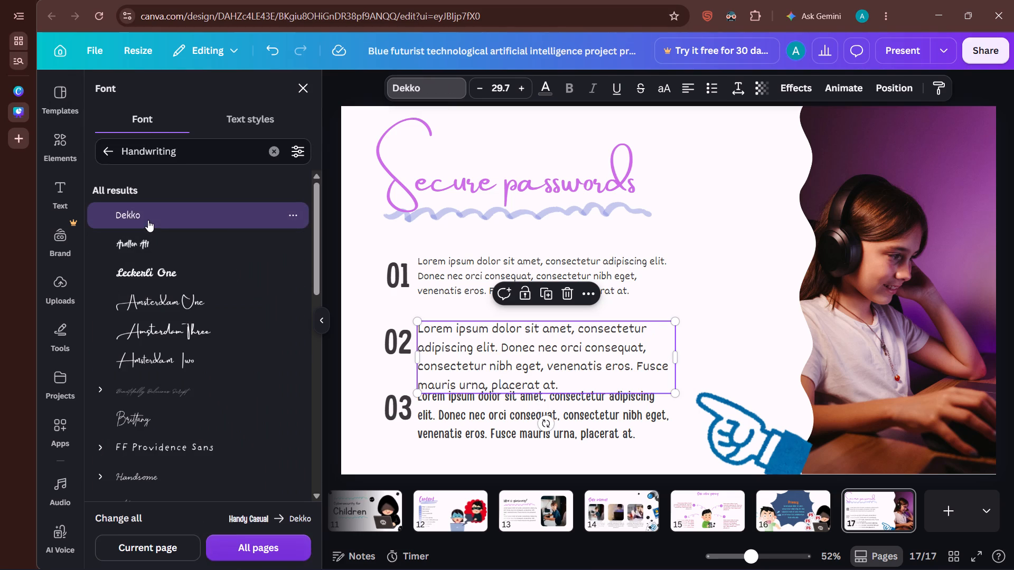
pyautogui.tripleClick(479, 81)
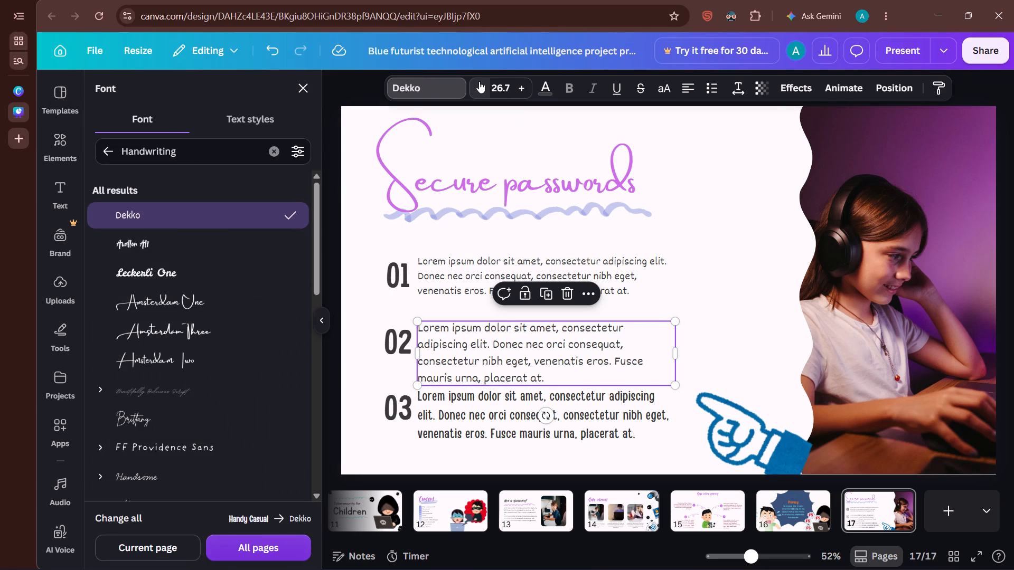
pyautogui.tripleClick(479, 81)
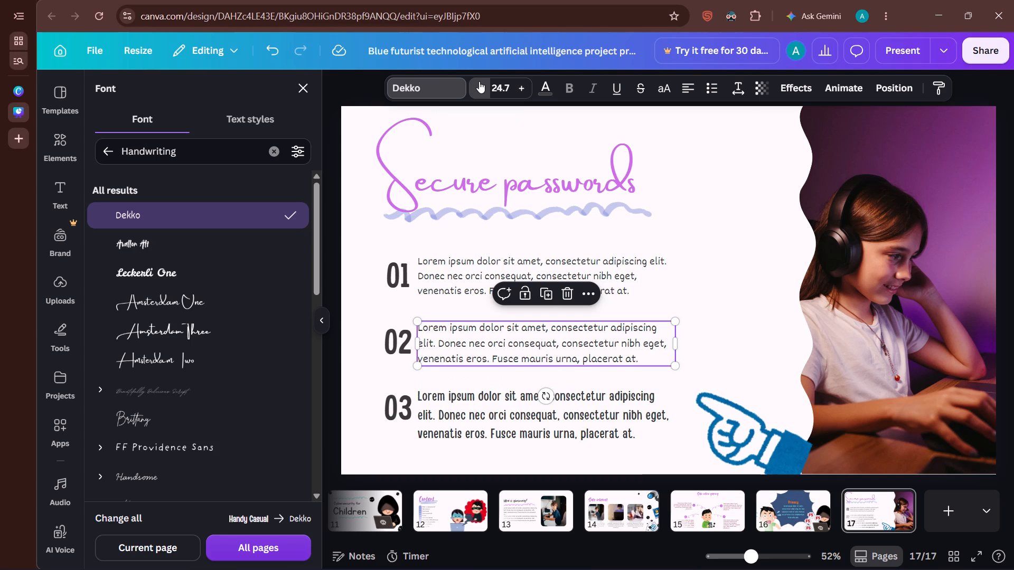
# Set the paragraph beside number 02 on the Secure passwords page to size 24.7.
pyautogui.click(523, 91)
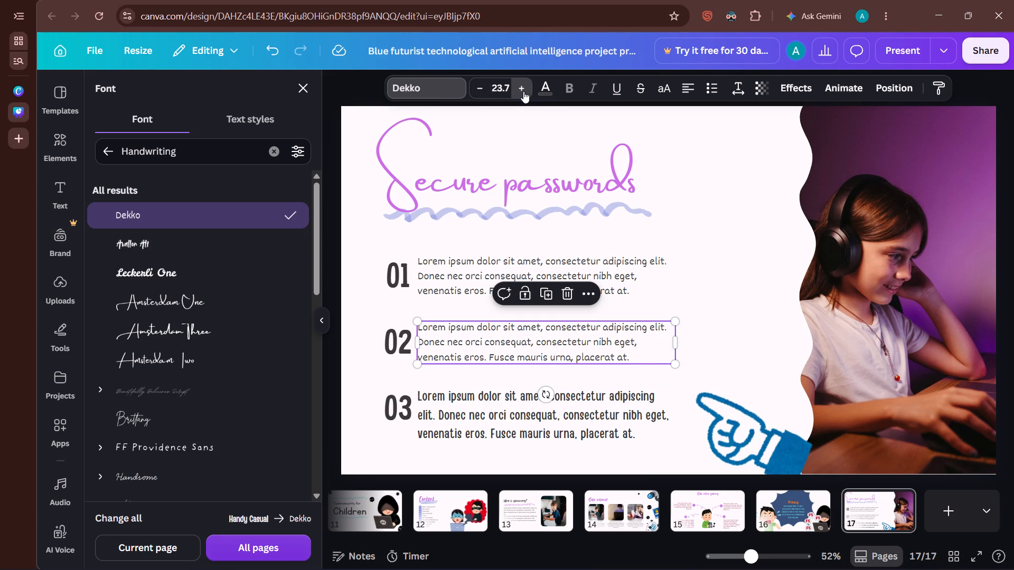
# Set the paragraph beside number 03 on the Secure passwords page in Dekko at size 24.7.
pyautogui.click(468, 397)
pyautogui.click(483, 88)
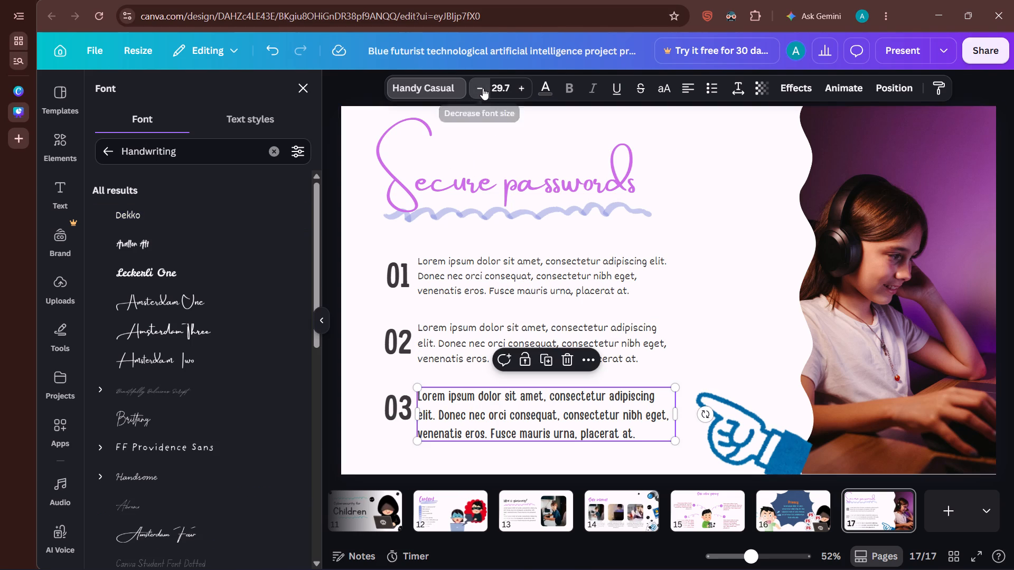
pyautogui.click(483, 88)
pyautogui.click(438, 89)
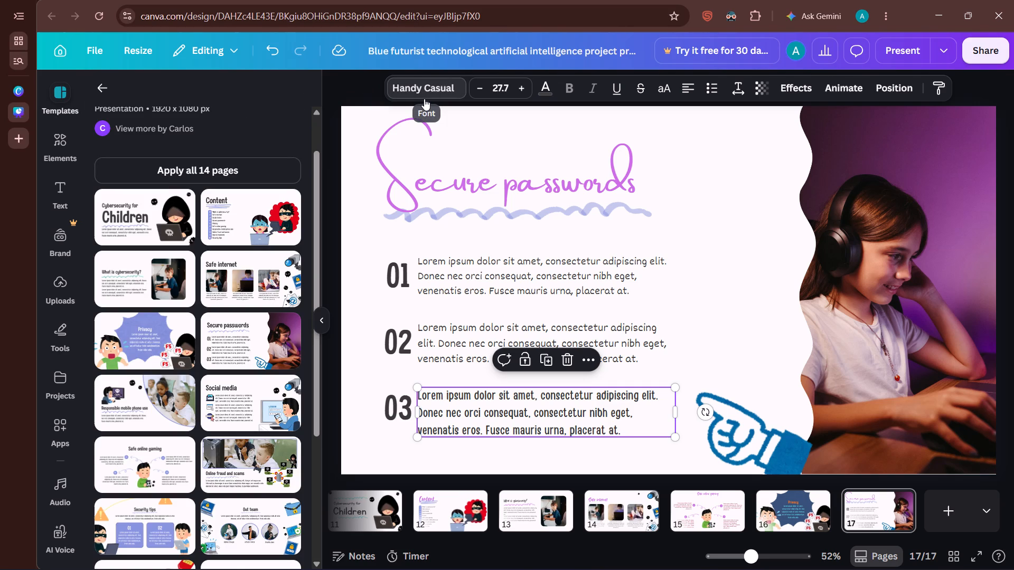
pyautogui.click(424, 93)
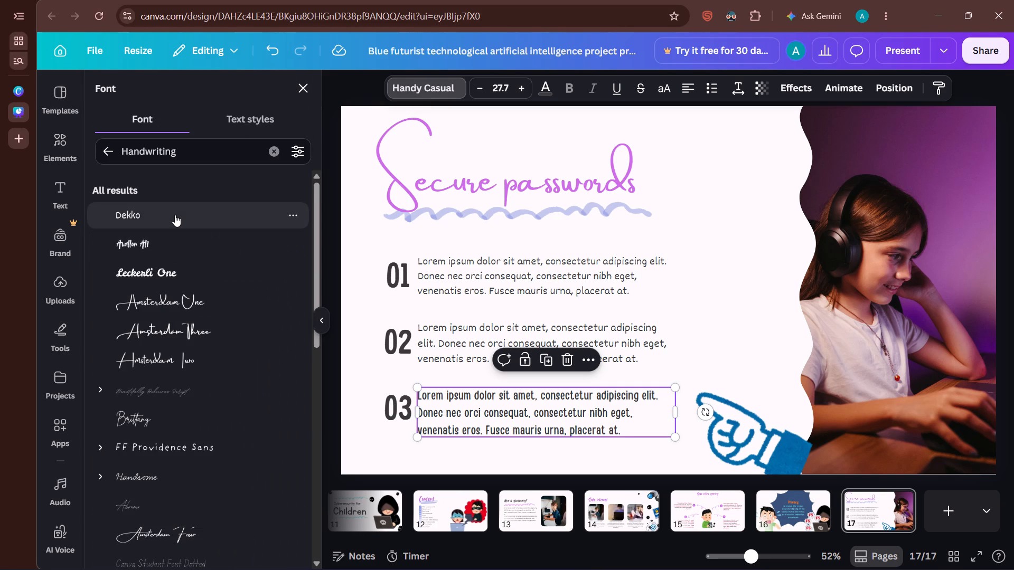
pyautogui.click(175, 215)
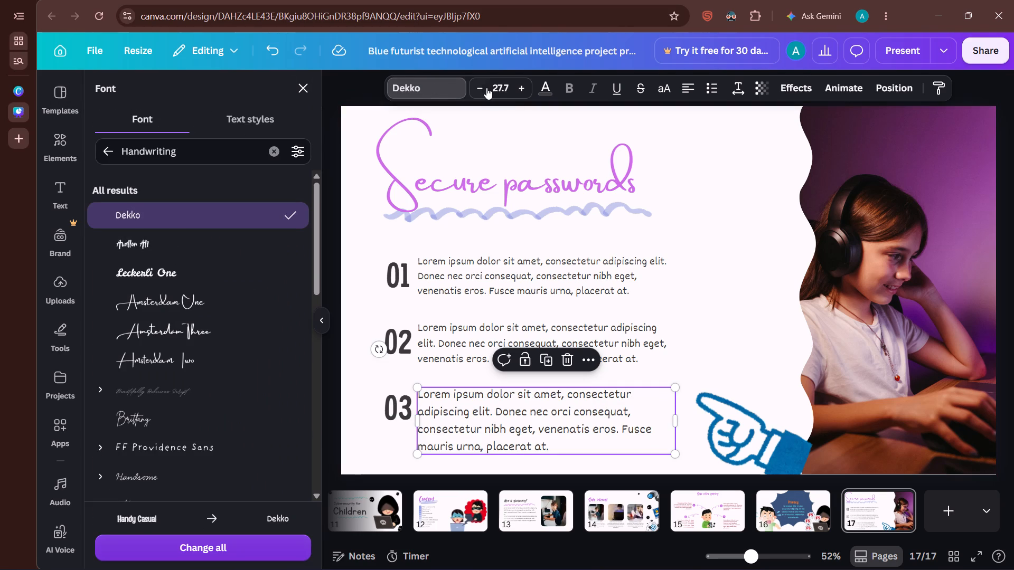
pyautogui.tripleClick(484, 88)
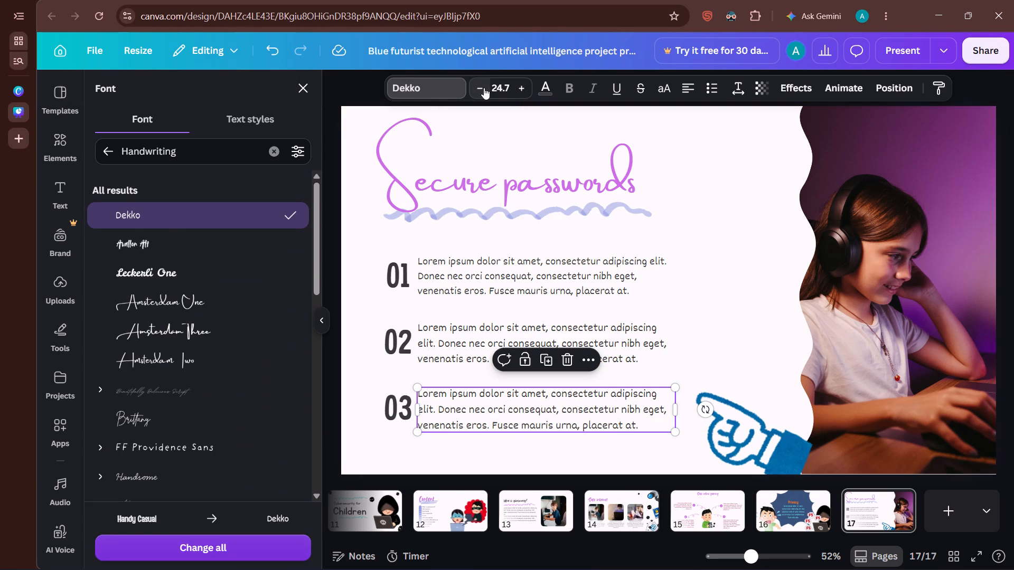
# Open the font choices for the number 01 on the Secure passwords page.
pyautogui.click(404, 267)
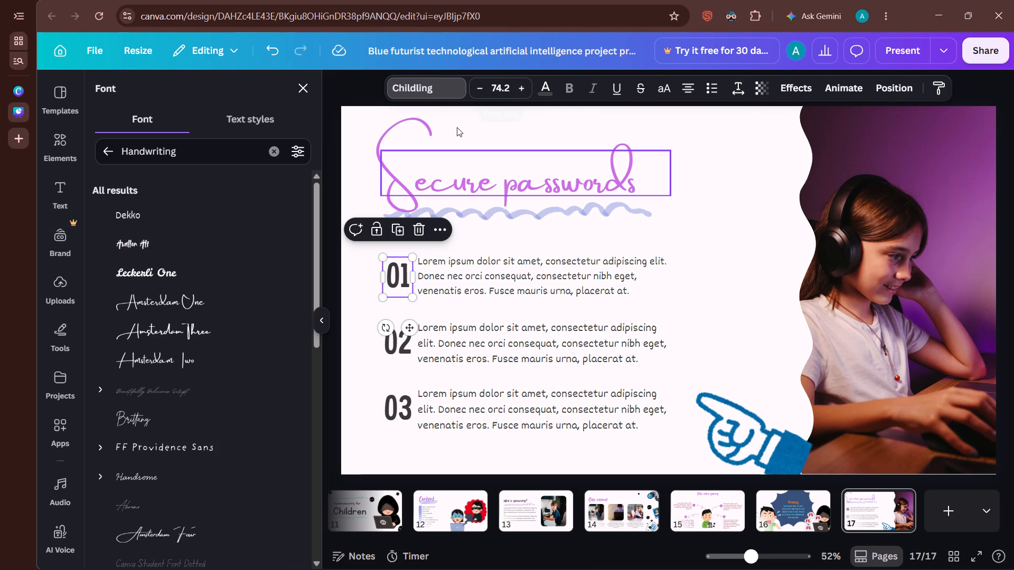
pyautogui.click(429, 90)
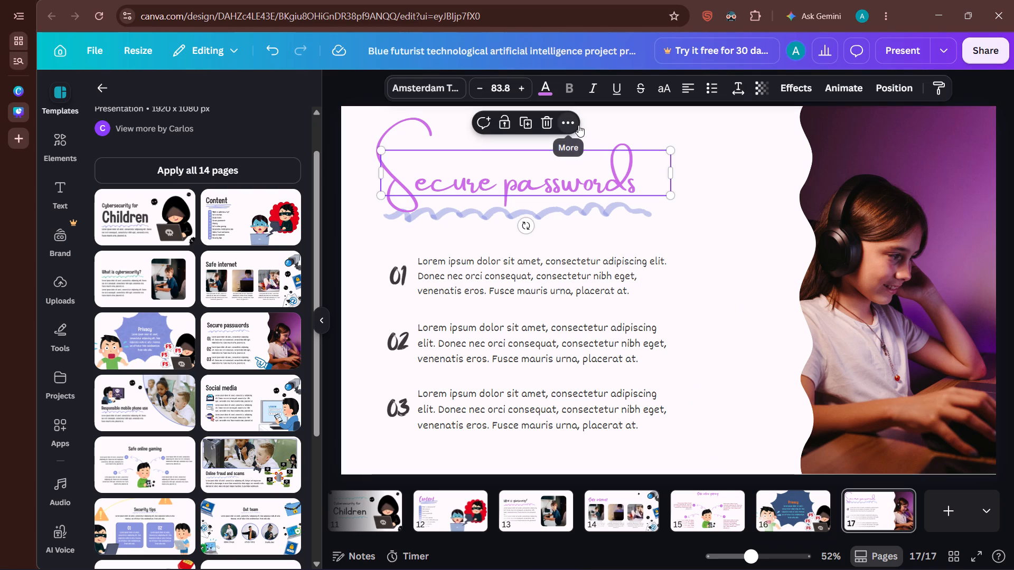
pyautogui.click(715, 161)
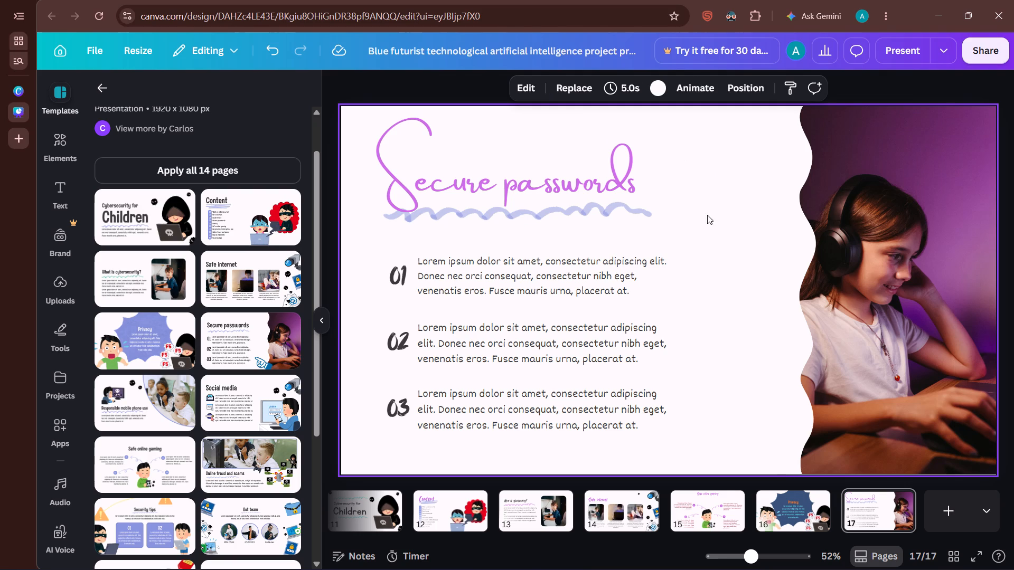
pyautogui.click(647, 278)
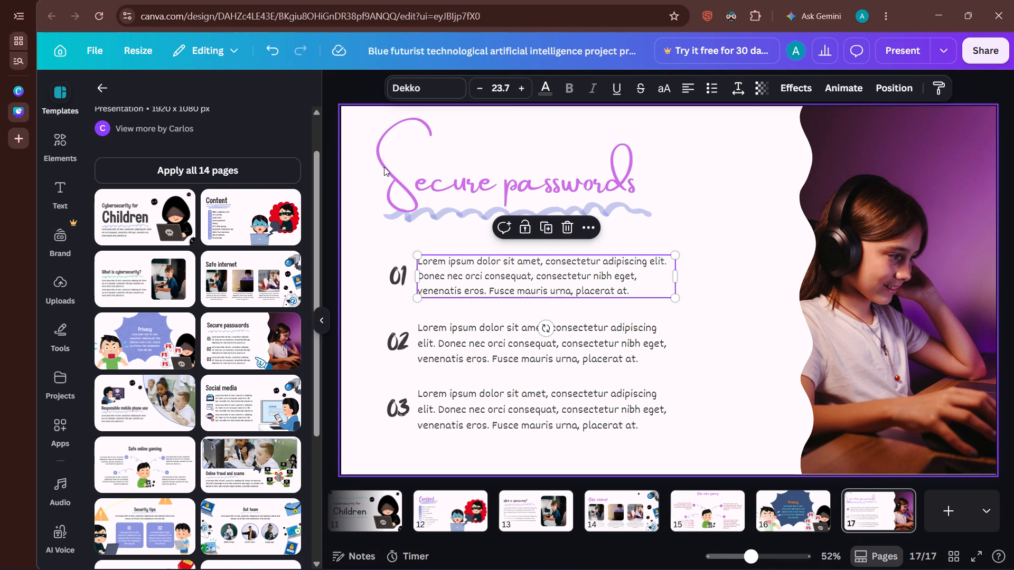
# Add a new page after the Secure passwords page and apply the Responsible mobile phone use template layout to it.
pyautogui.click(933, 511)
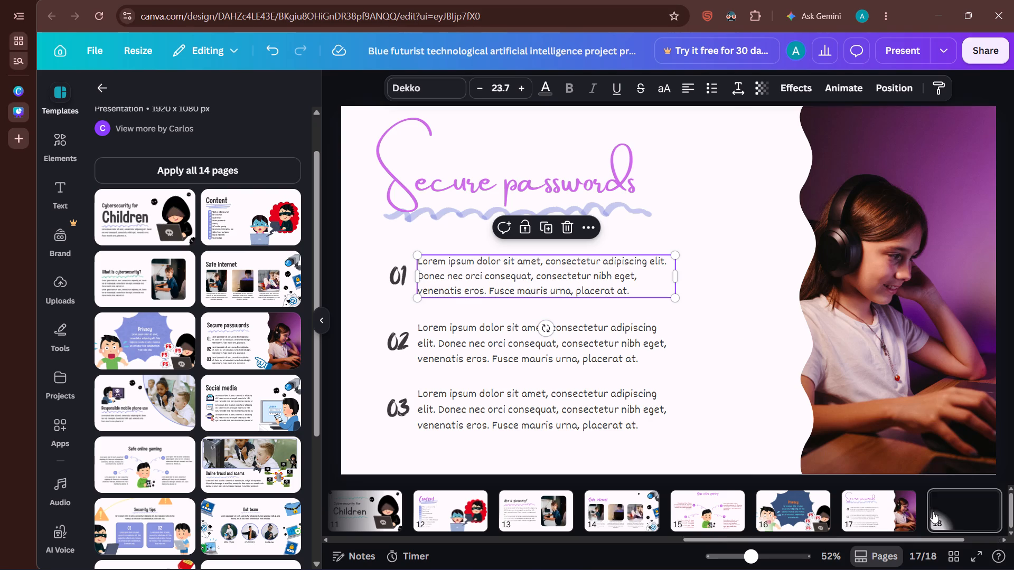
pyautogui.scroll(-1, 172, 311)
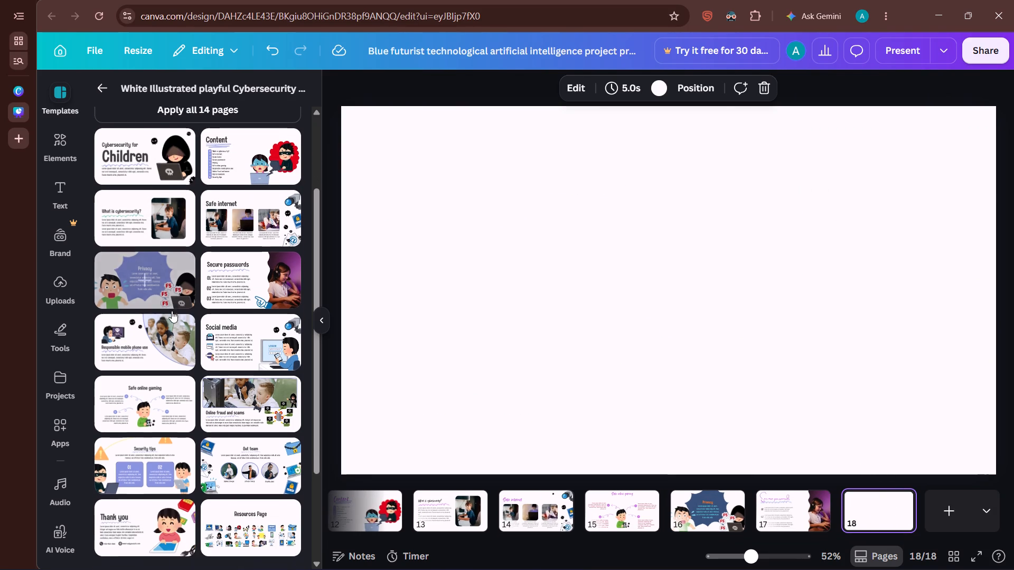
pyautogui.scroll(-1, 172, 311)
pyautogui.click(149, 329)
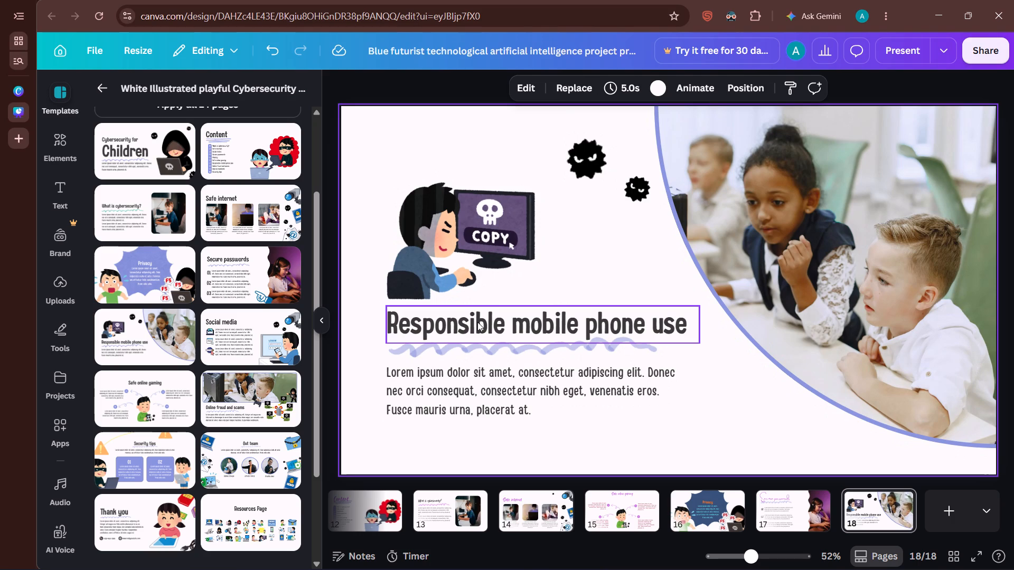
# Set the Responsible mobile phone use title on page 18 in Dekko at size 55.4.
pyautogui.click(502, 325)
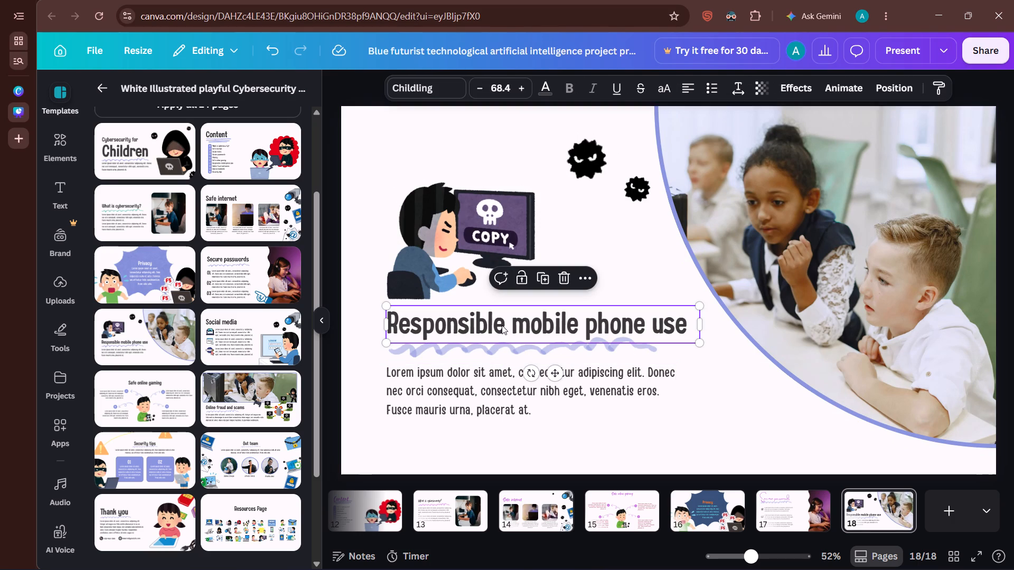
pyautogui.click(405, 88)
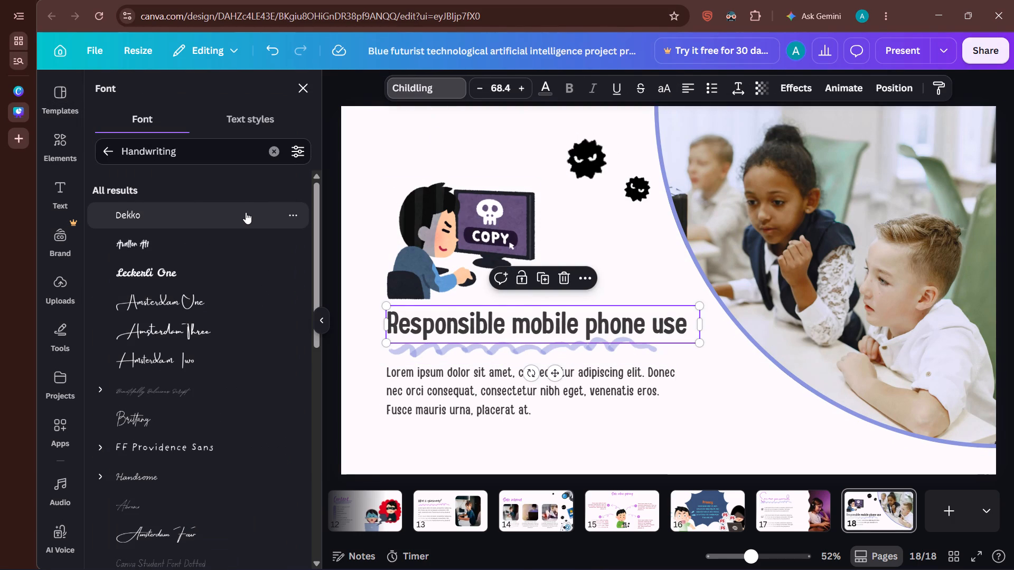
pyautogui.click(246, 212)
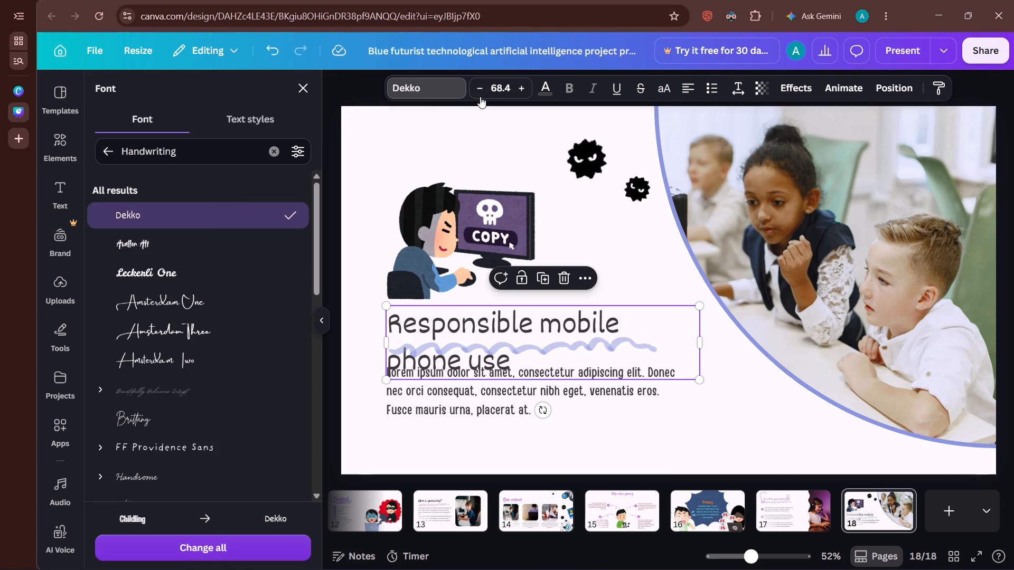
pyautogui.tripleClick(479, 92)
pyautogui.click(479, 92)
pyautogui.tripleClick(479, 92)
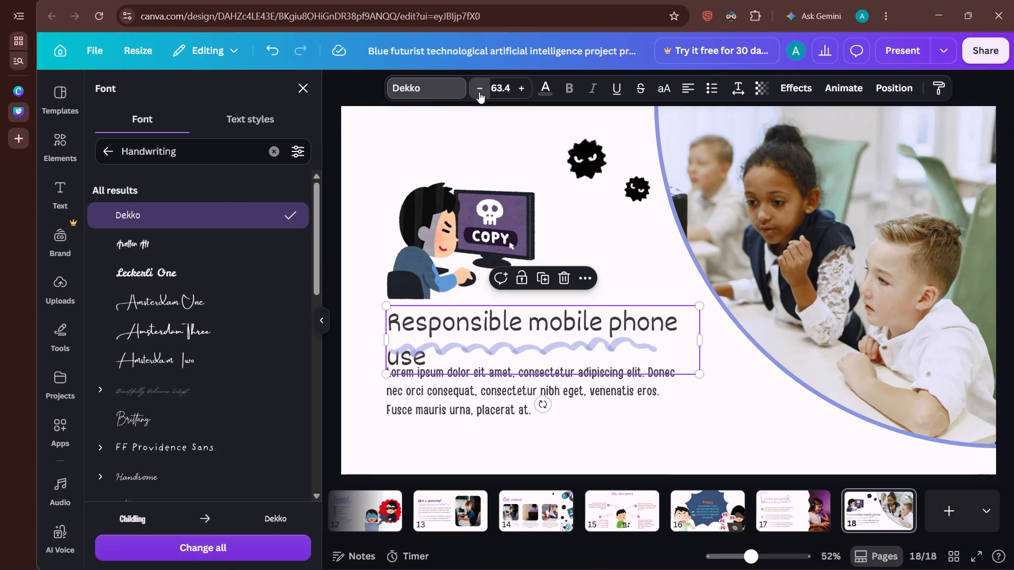
pyautogui.tripleClick(479, 92)
pyautogui.tripleClick(479, 92)
pyautogui.tripleClick(479, 92)
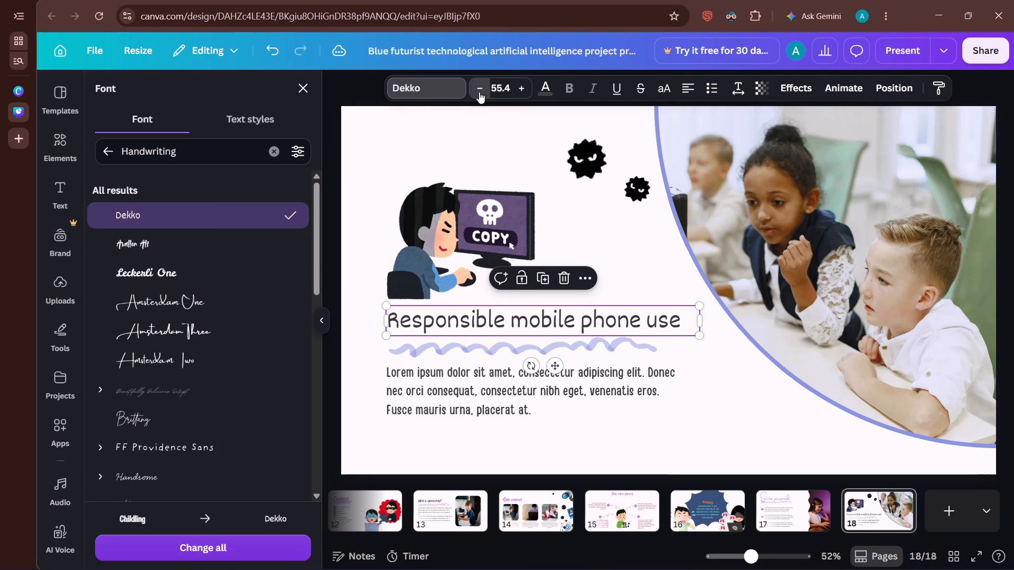
pyautogui.doubleClick(519, 84)
pyautogui.click(519, 84)
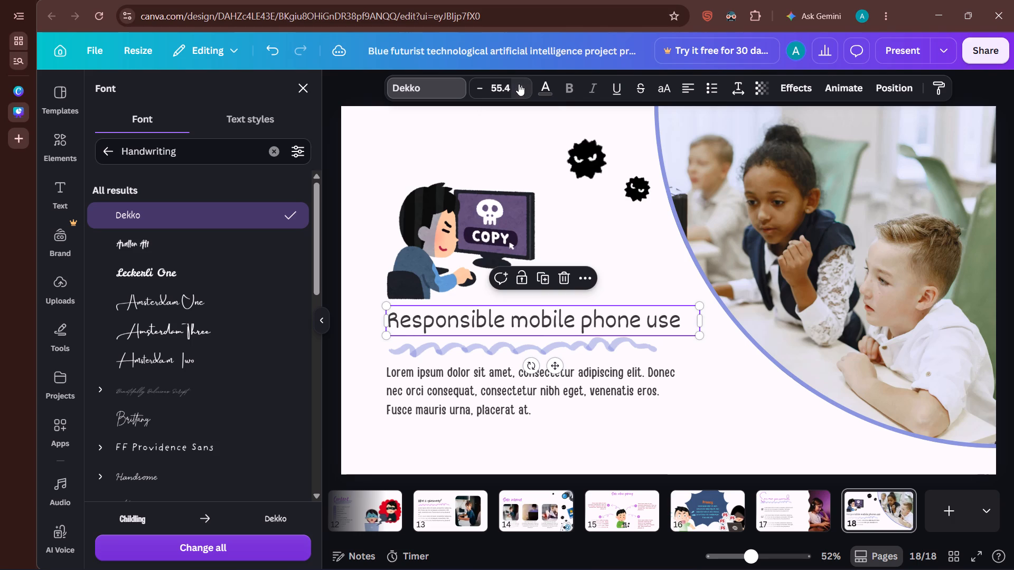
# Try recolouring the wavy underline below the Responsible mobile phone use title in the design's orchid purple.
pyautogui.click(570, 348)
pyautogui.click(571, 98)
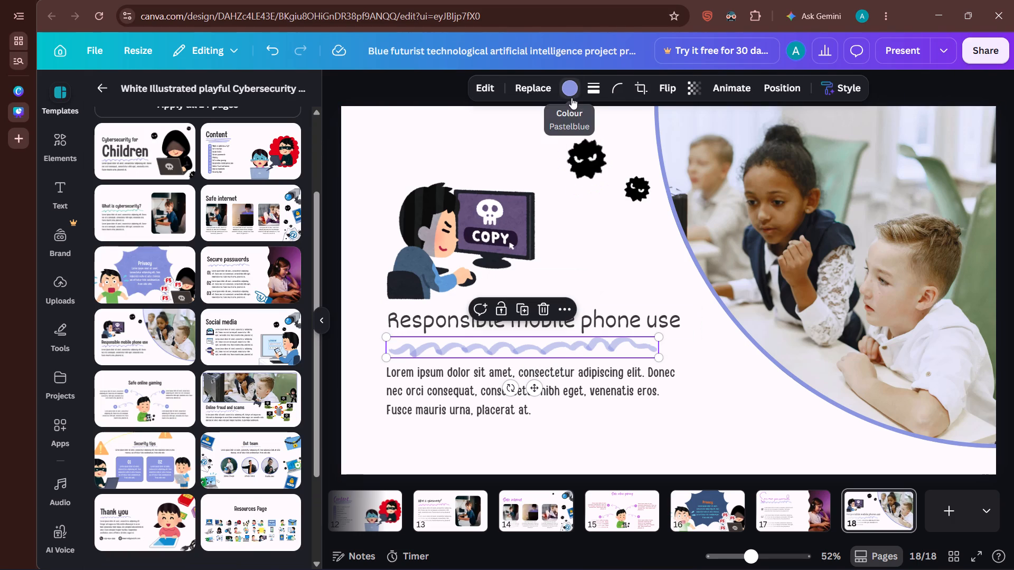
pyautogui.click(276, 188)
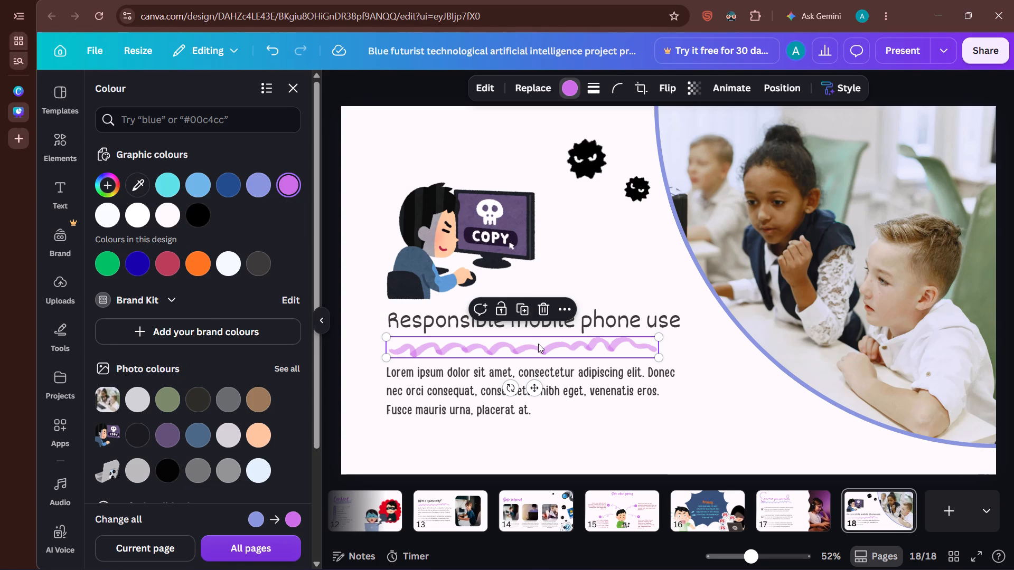
# Move the wavy underline up close beneath the Responsible mobile phone use title and widen it to nearly the title's full length.
pyautogui.moveTo(538, 344); pyautogui.dragTo(541, 338)
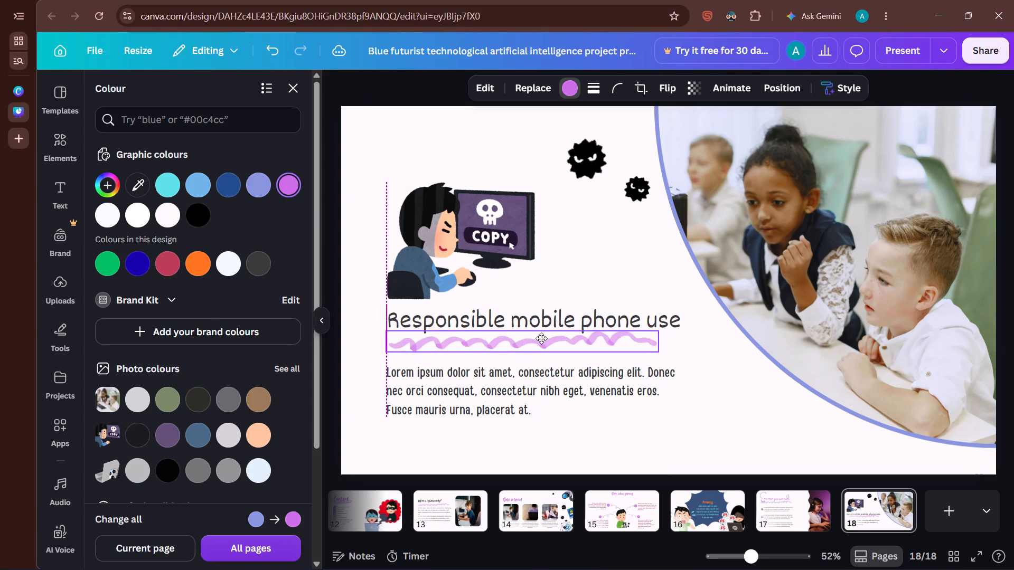
pyautogui.moveTo(541, 338); pyautogui.dragTo(538, 335)
pyautogui.rightClick(538, 335)
pyautogui.rightClick(538, 335)
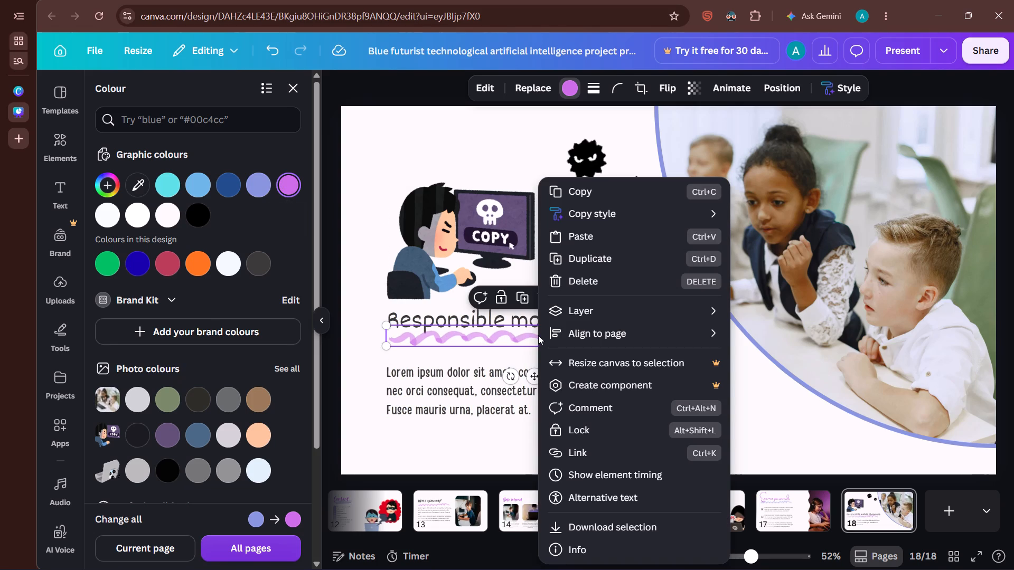
pyautogui.click(366, 288)
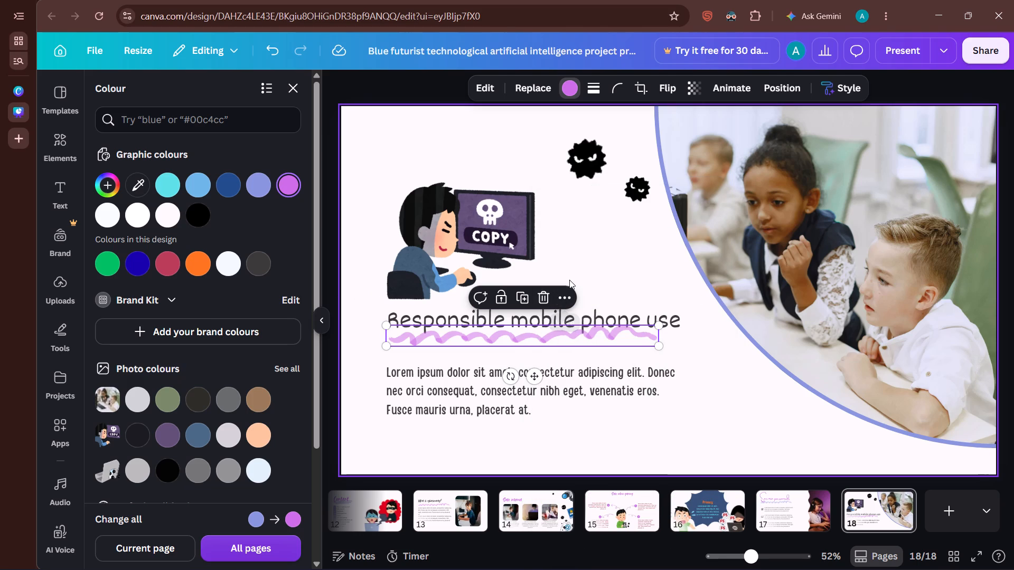
pyautogui.click(612, 255)
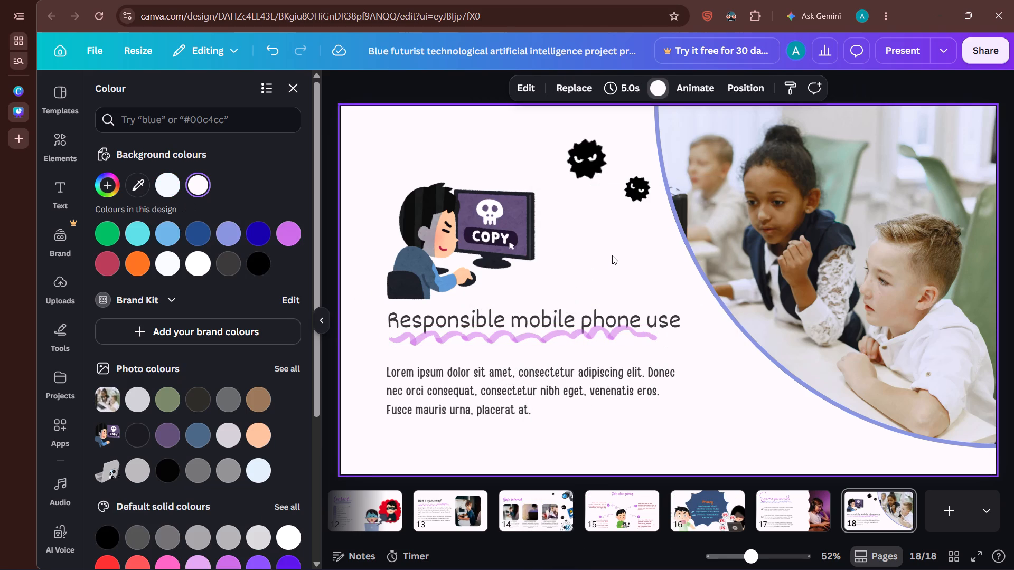
pyautogui.click(595, 338)
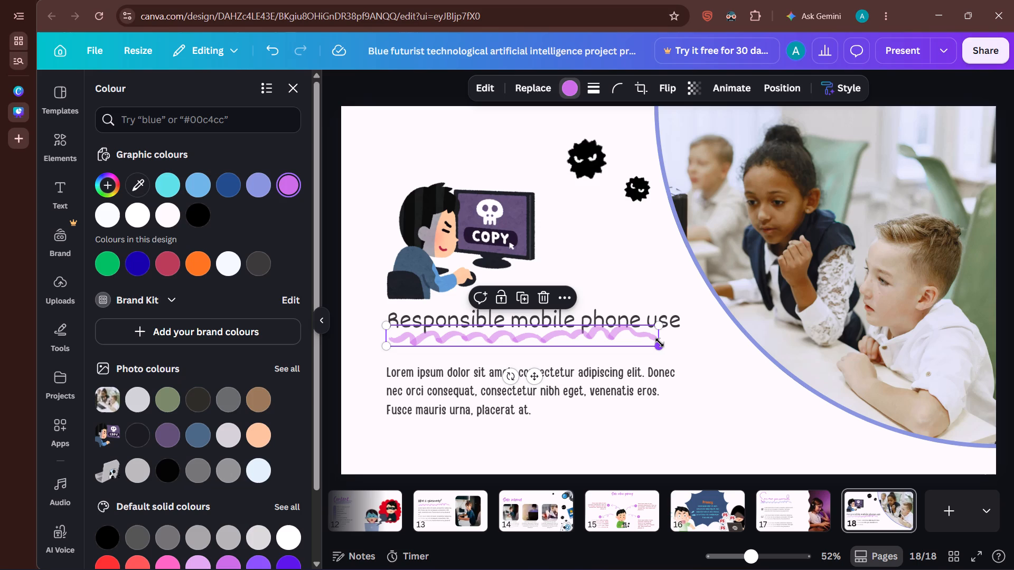
pyautogui.moveTo(660, 343); pyautogui.dragTo(695, 333)
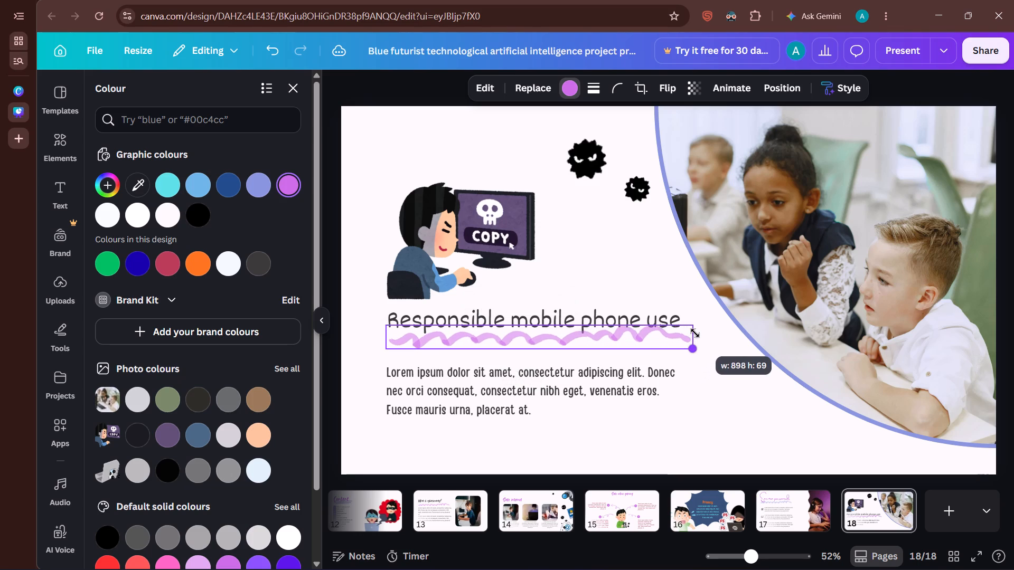
pyautogui.moveTo(695, 333); pyautogui.dragTo(681, 329)
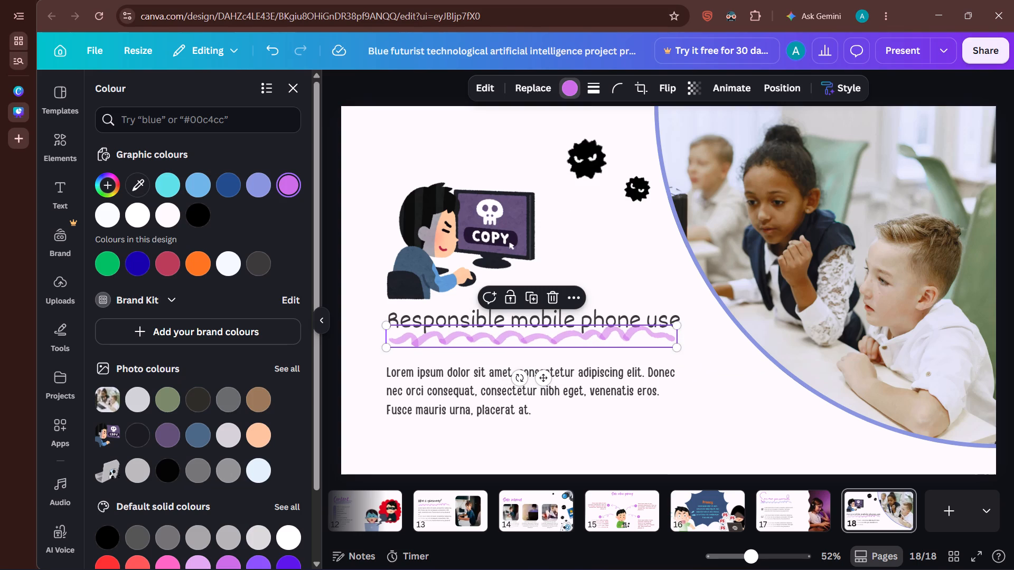
# Recolour the wavy underline below the Responsible mobile phone use title in the design's pastel blue.
pyautogui.click(572, 82)
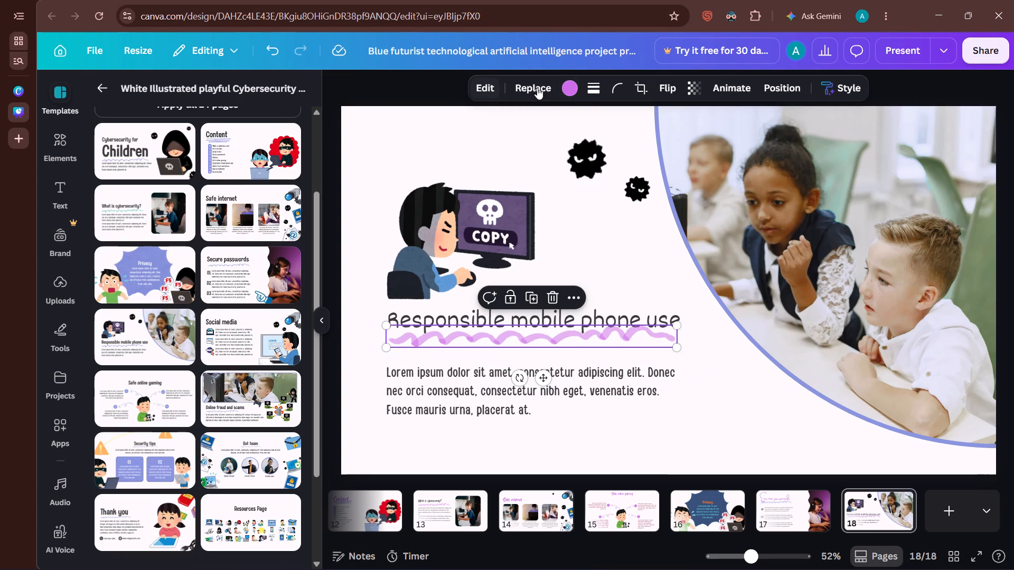
pyautogui.click(566, 89)
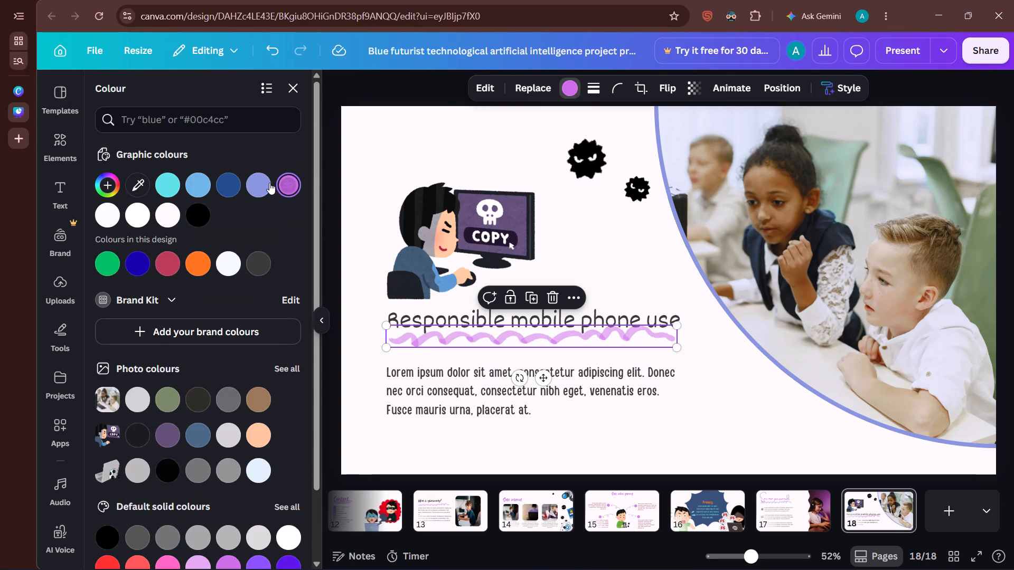
pyautogui.click(262, 178)
# Set the paragraph under the Responsible mobile phone use title in Dekko and shift it slightly down.
pyautogui.click(470, 398)
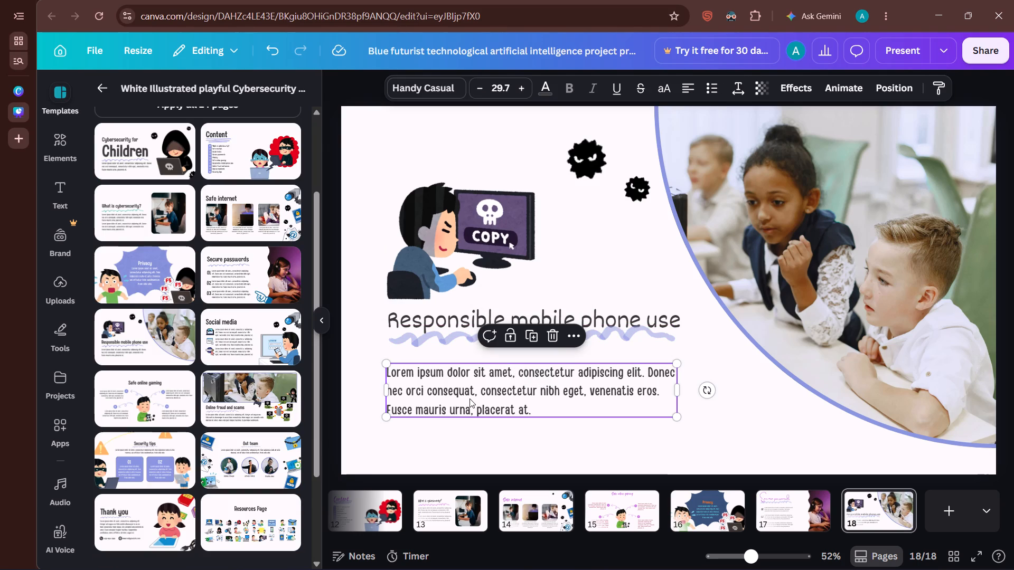
pyautogui.click(397, 85)
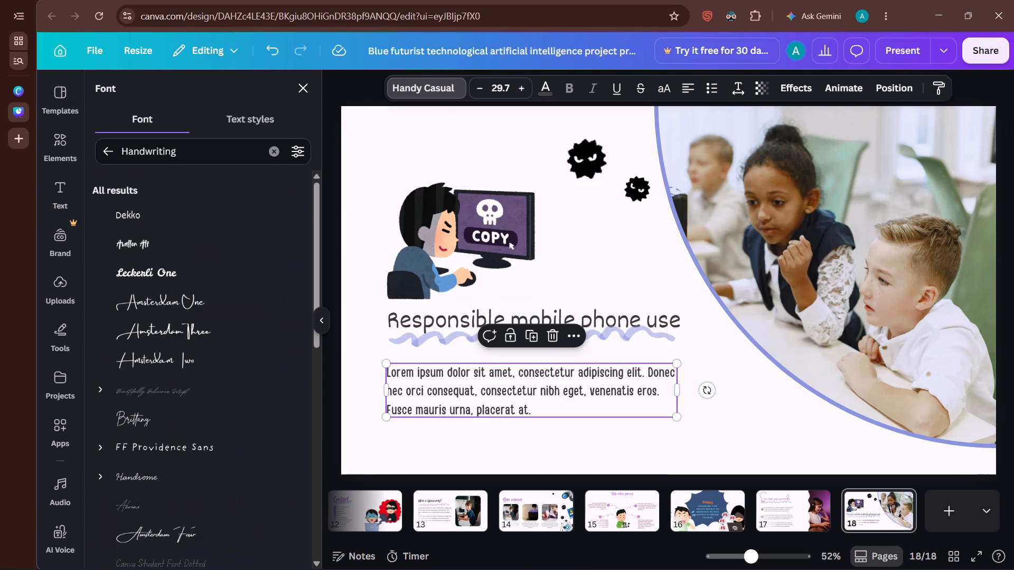
pyautogui.click(205, 210)
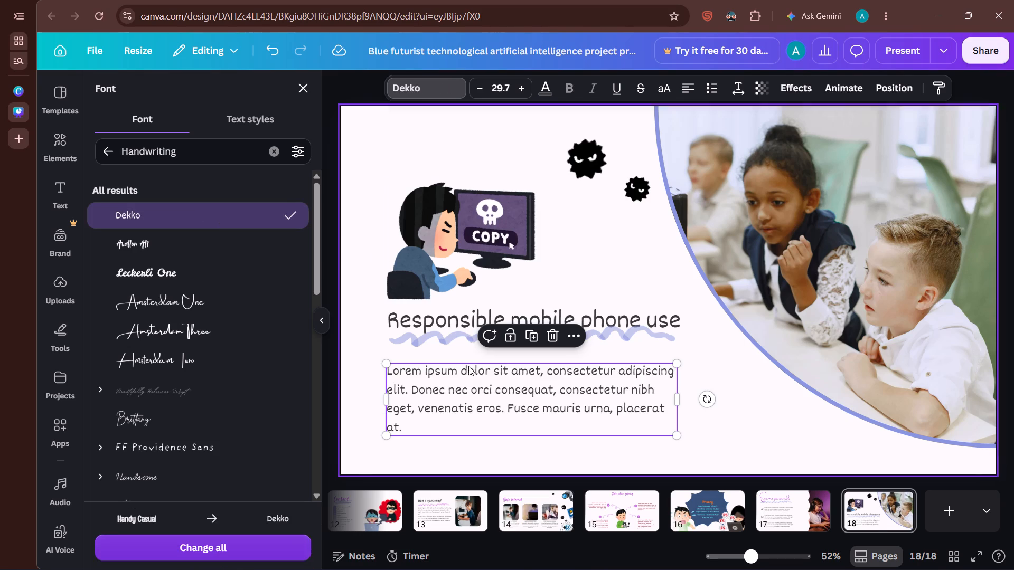
pyautogui.click(472, 397)
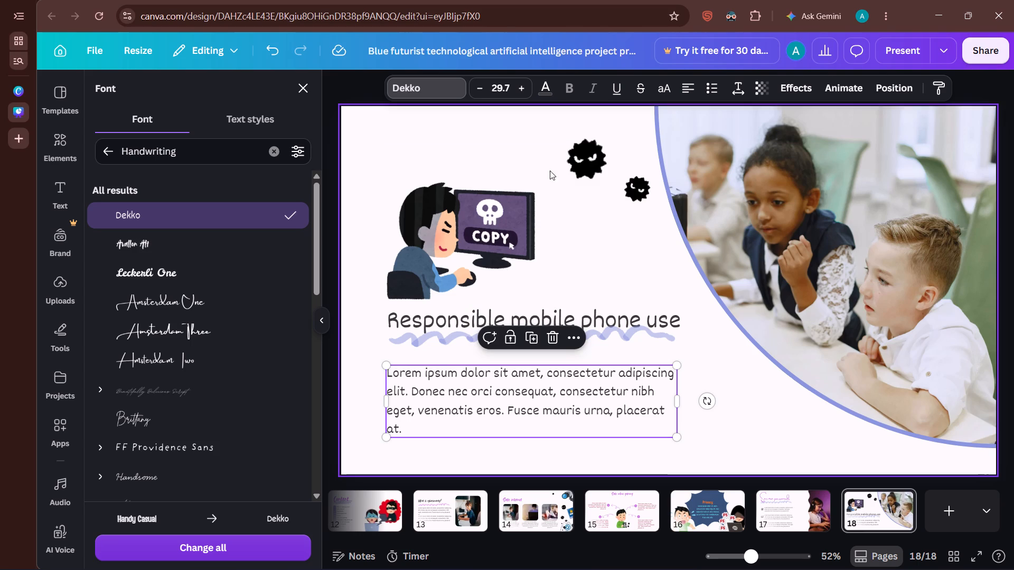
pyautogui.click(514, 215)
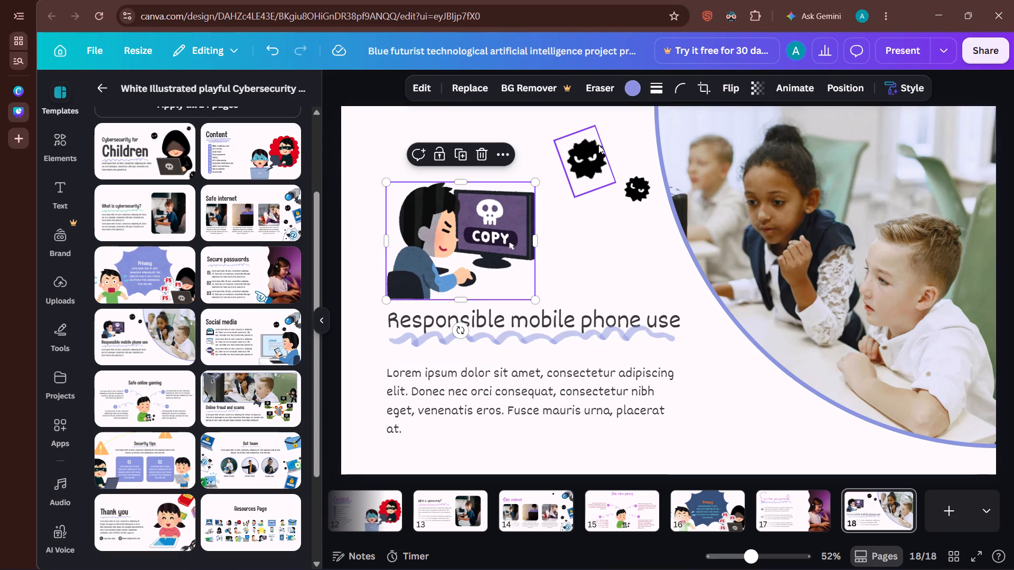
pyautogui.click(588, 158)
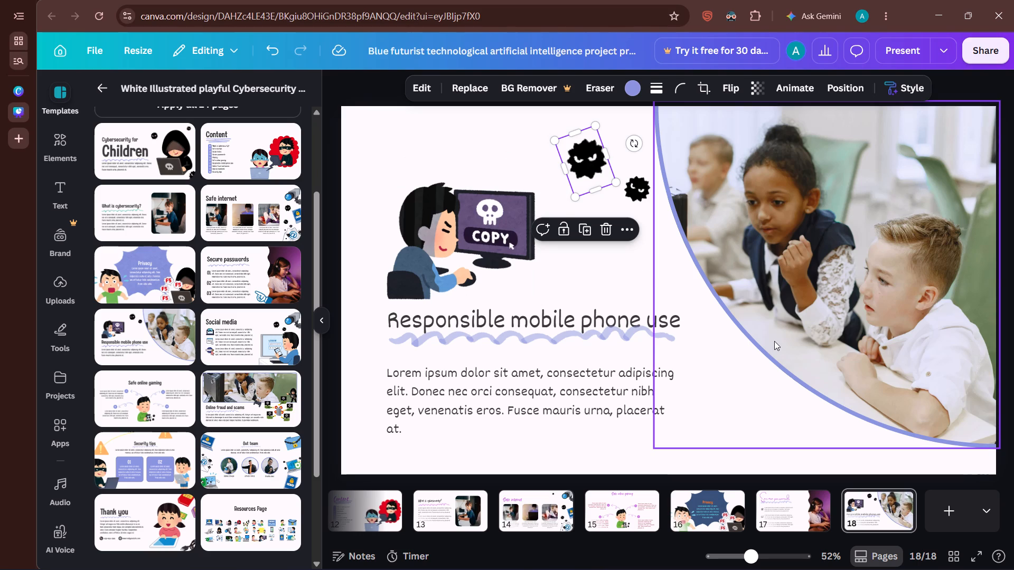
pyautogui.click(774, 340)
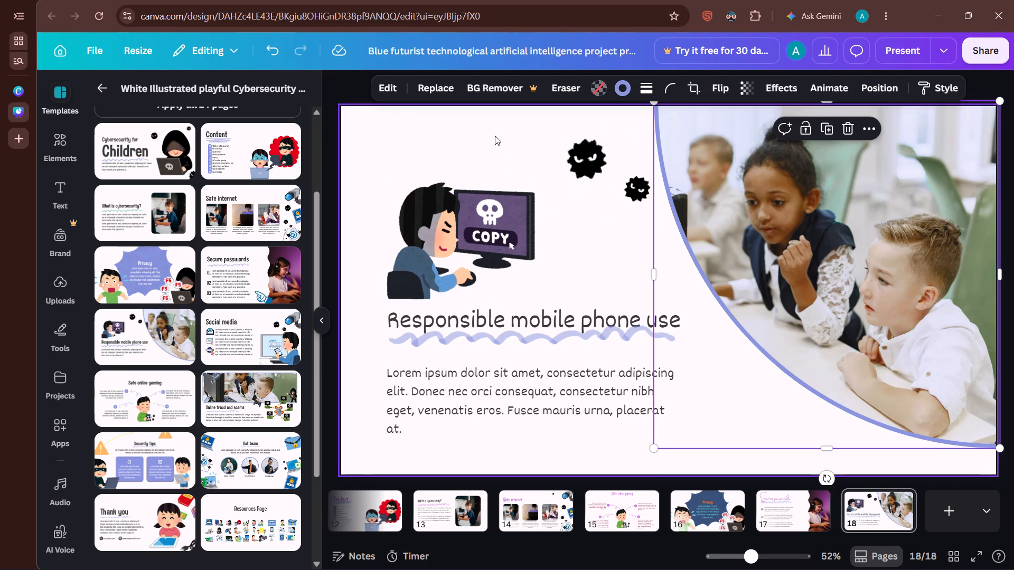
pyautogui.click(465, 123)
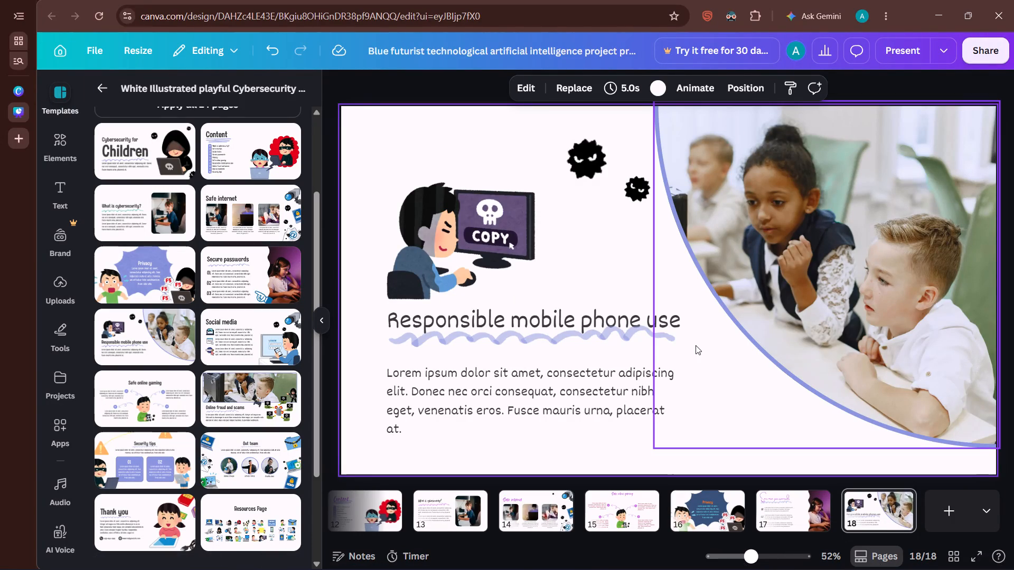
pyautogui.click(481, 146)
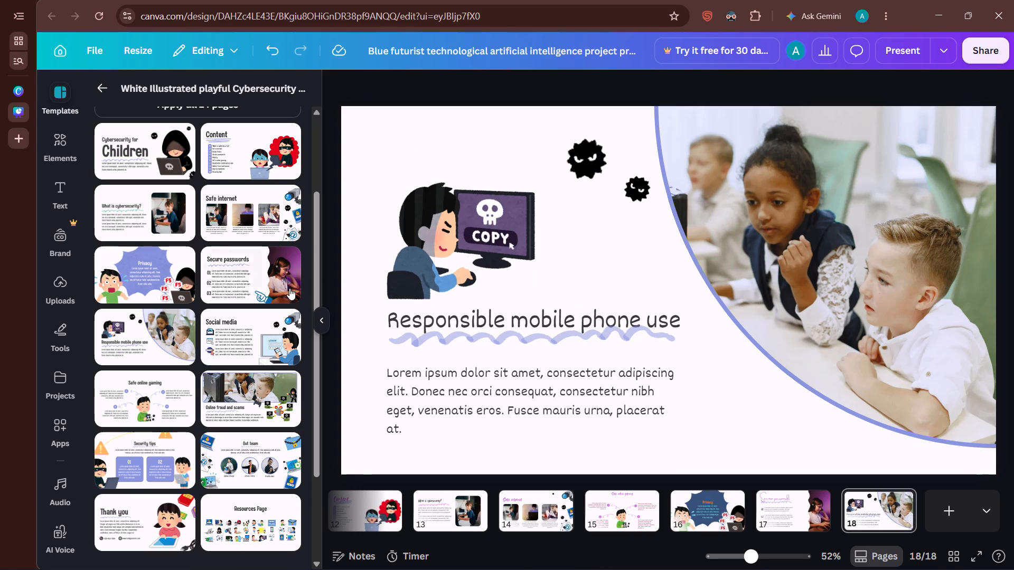
# Add page 19 and apply the Social media layout from the children's cybersecurity template.
pyautogui.click(947, 514)
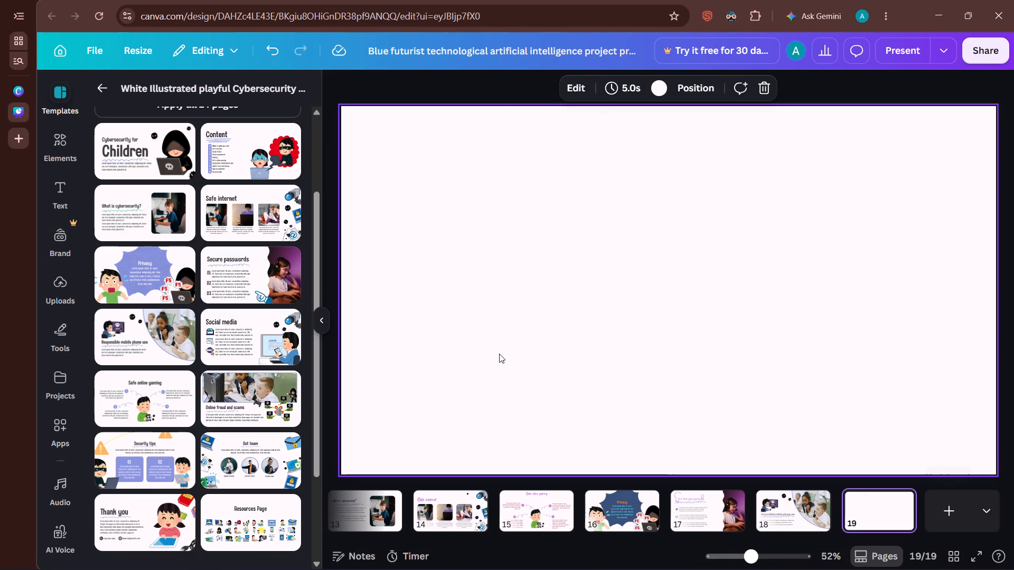
pyautogui.click(257, 330)
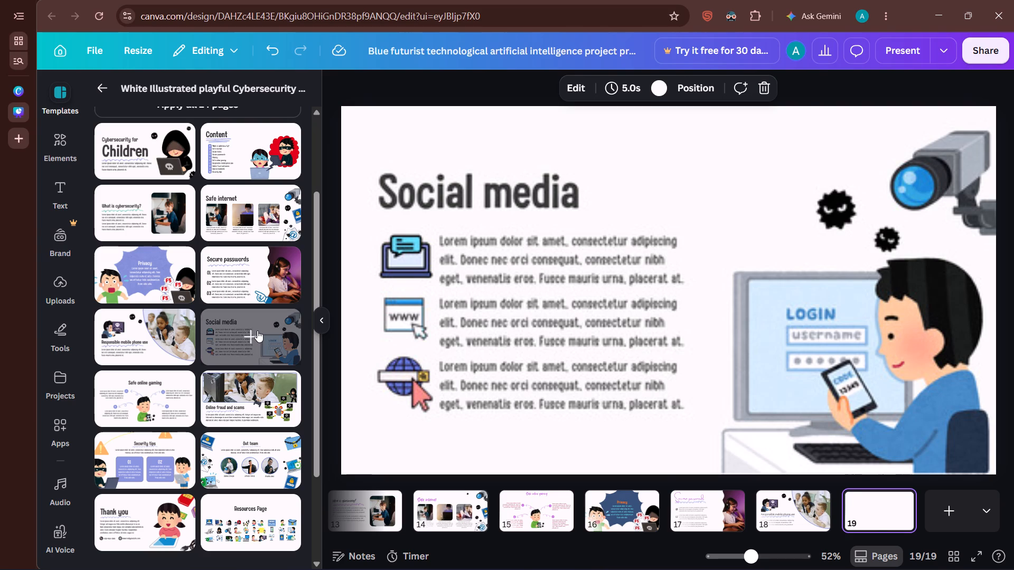
# Move the security camera illustration on the Social media page up to the page's top edge.
pyautogui.click(901, 210)
pyautogui.moveTo(901, 210); pyautogui.dragTo(903, 193)
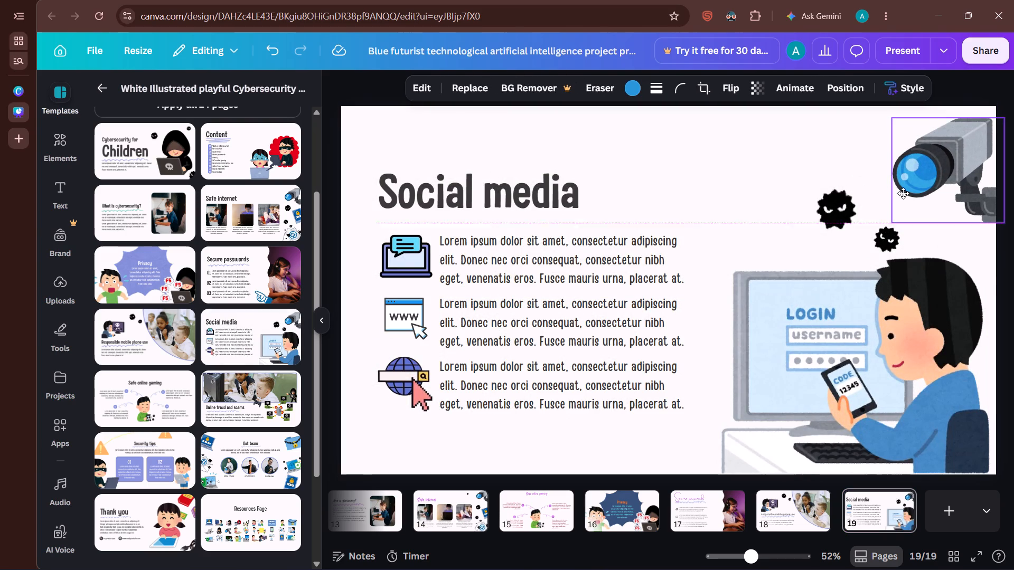
pyautogui.moveTo(903, 193); pyautogui.dragTo(904, 186)
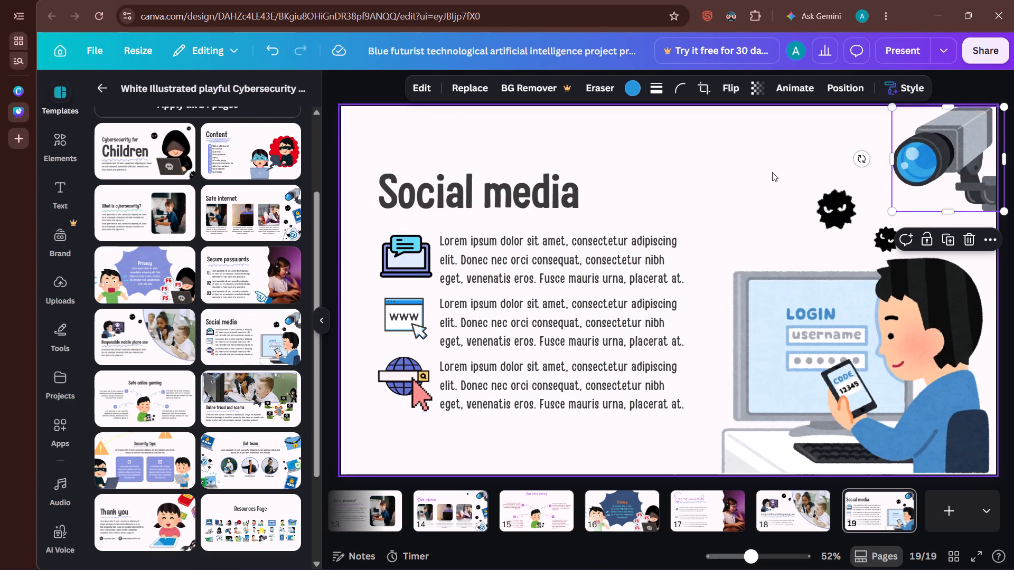
pyautogui.click(767, 170)
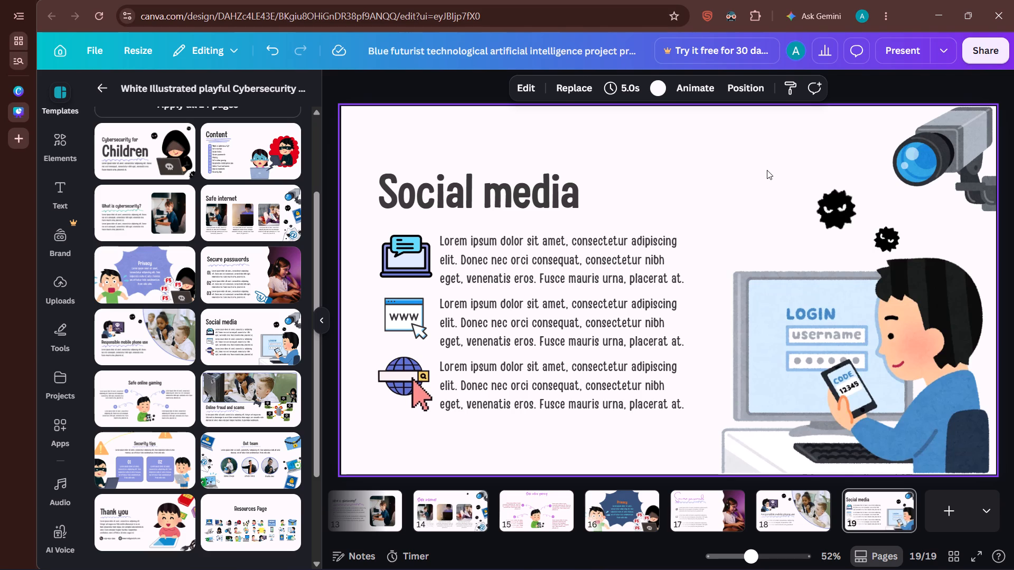
# Select the larger black virus graphic on the Social media page.
pyautogui.click(845, 215)
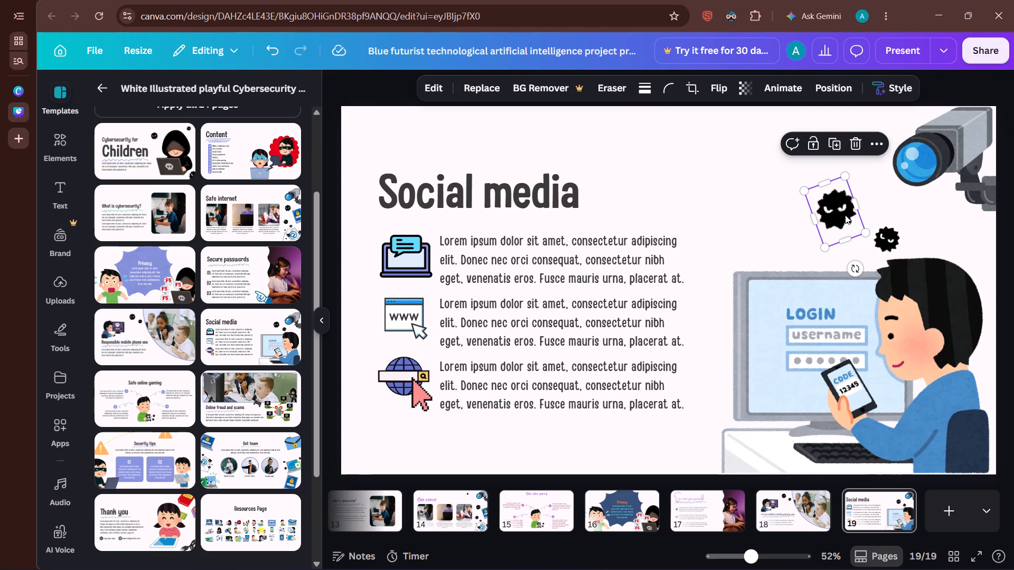